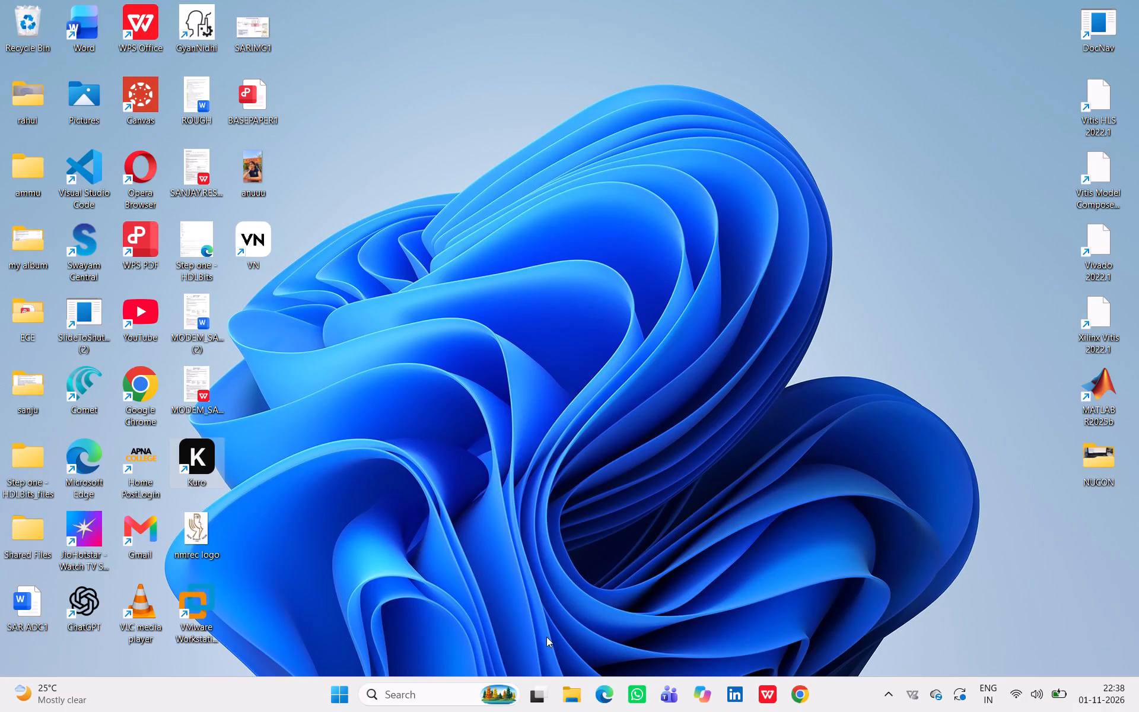
Launch the VN video editor and open the 17-clip project from Nov 1, 2026.
click(258, 257)
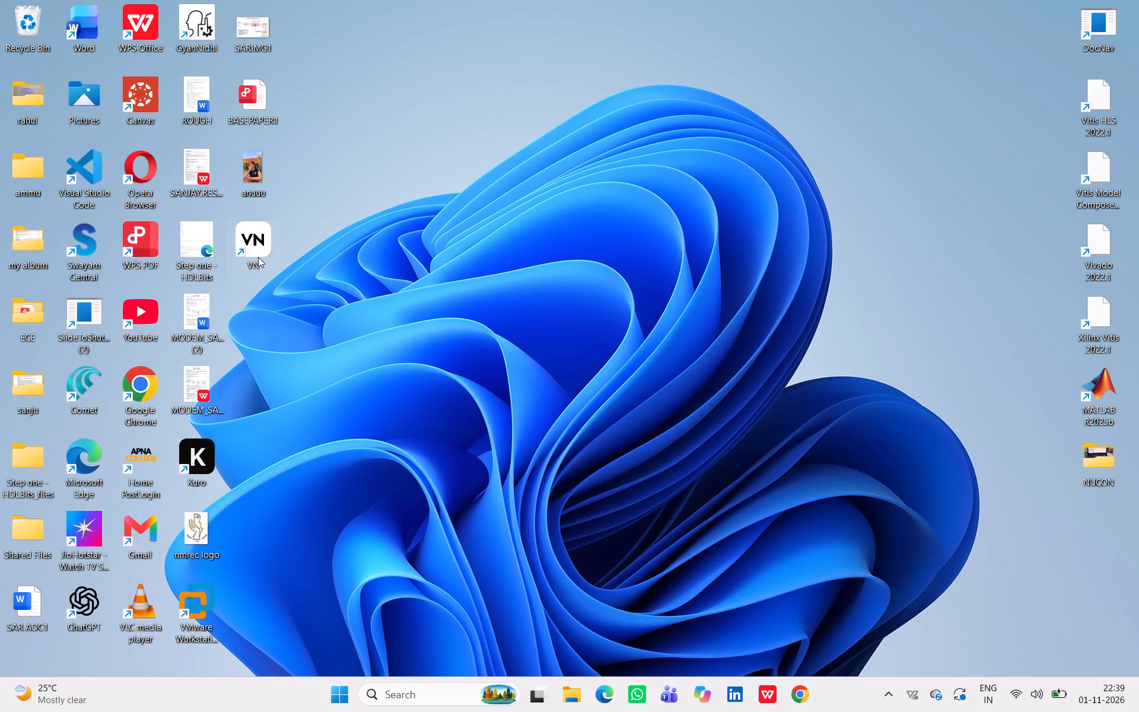
double_click(255, 247)
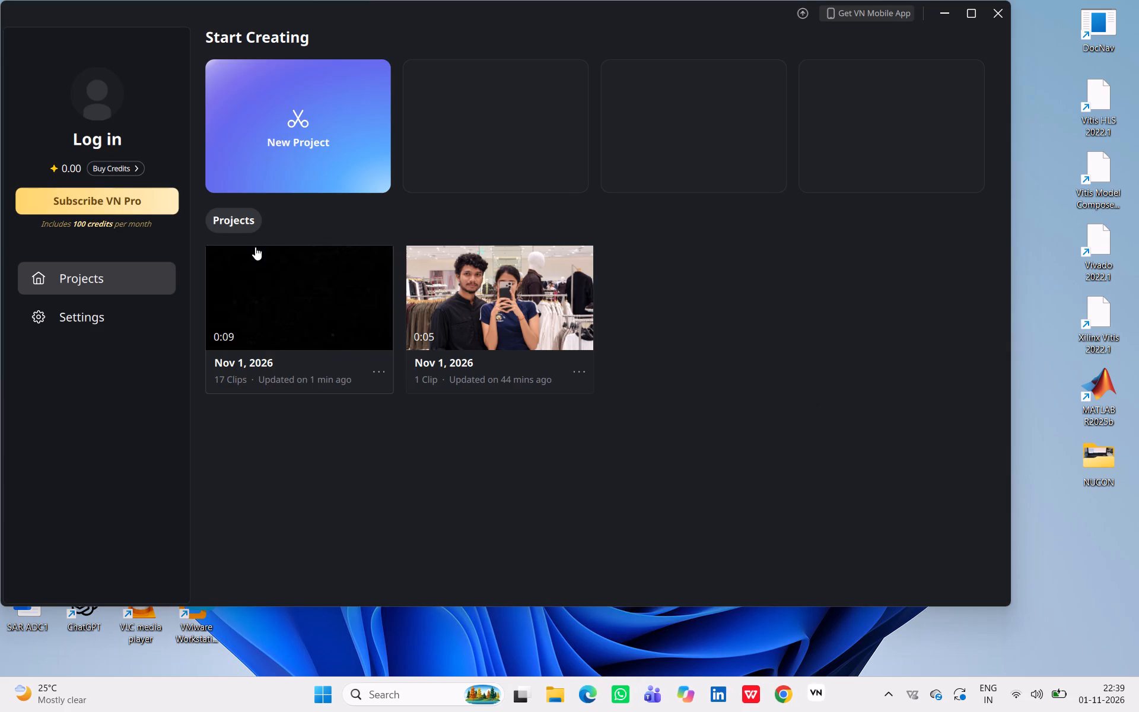
double_click(272, 294)
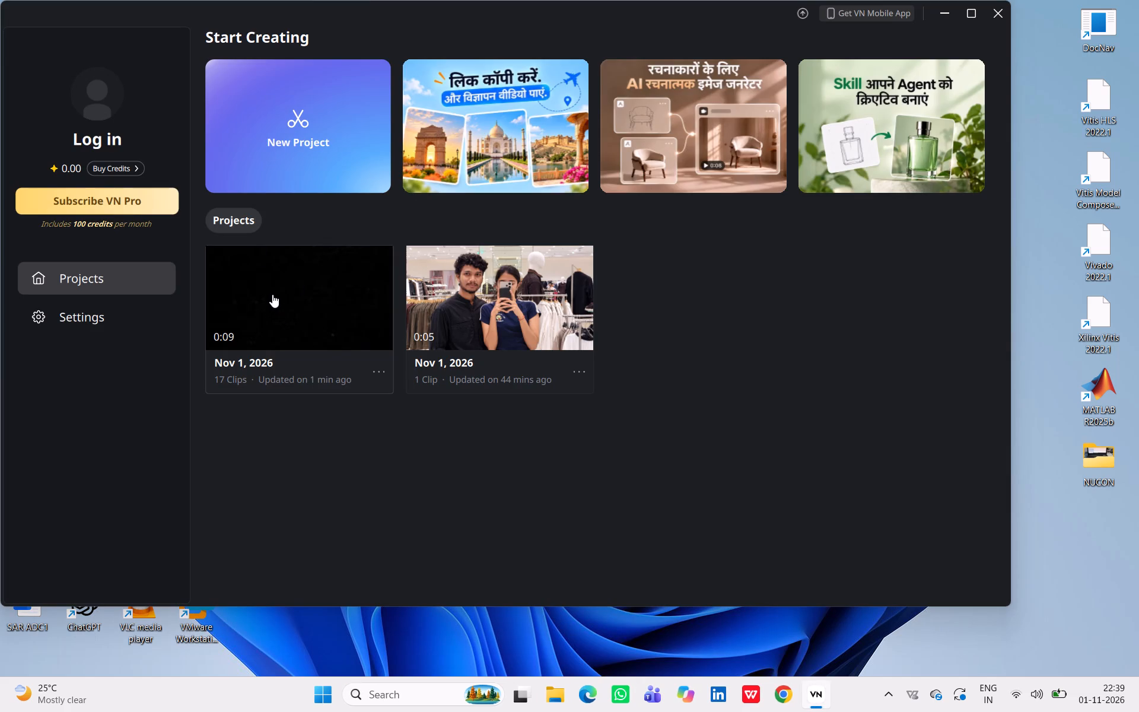
double_click(272, 294)
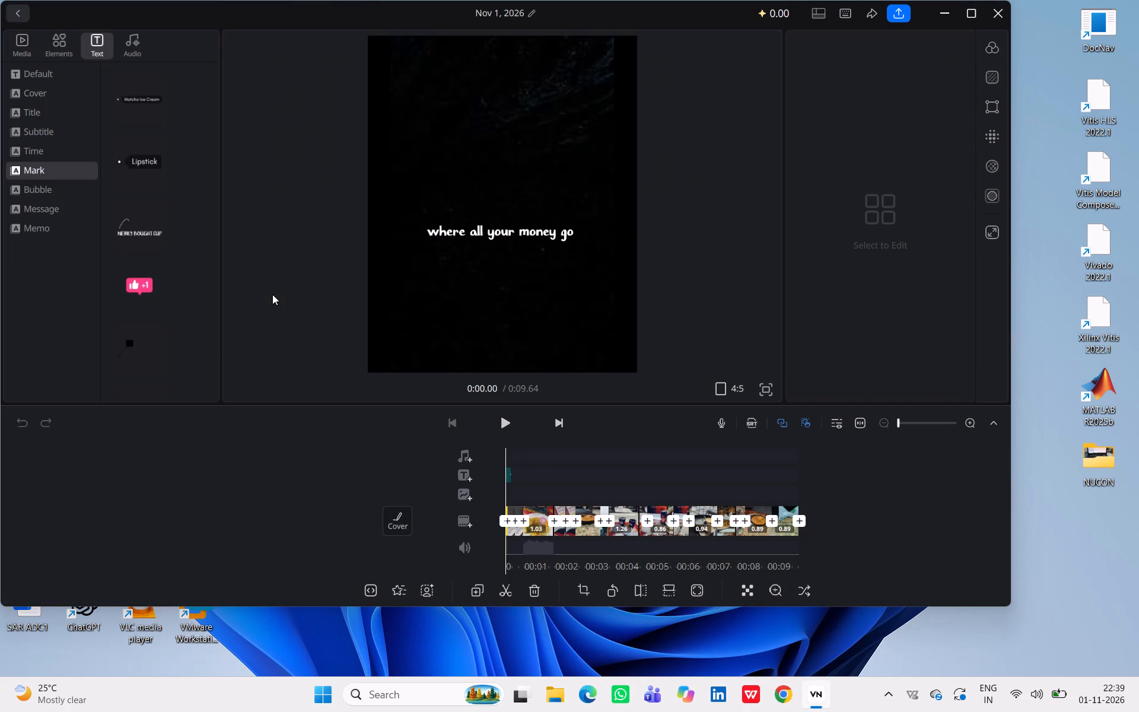
Play the whole video from the start to review the current edit.
click(506, 417)
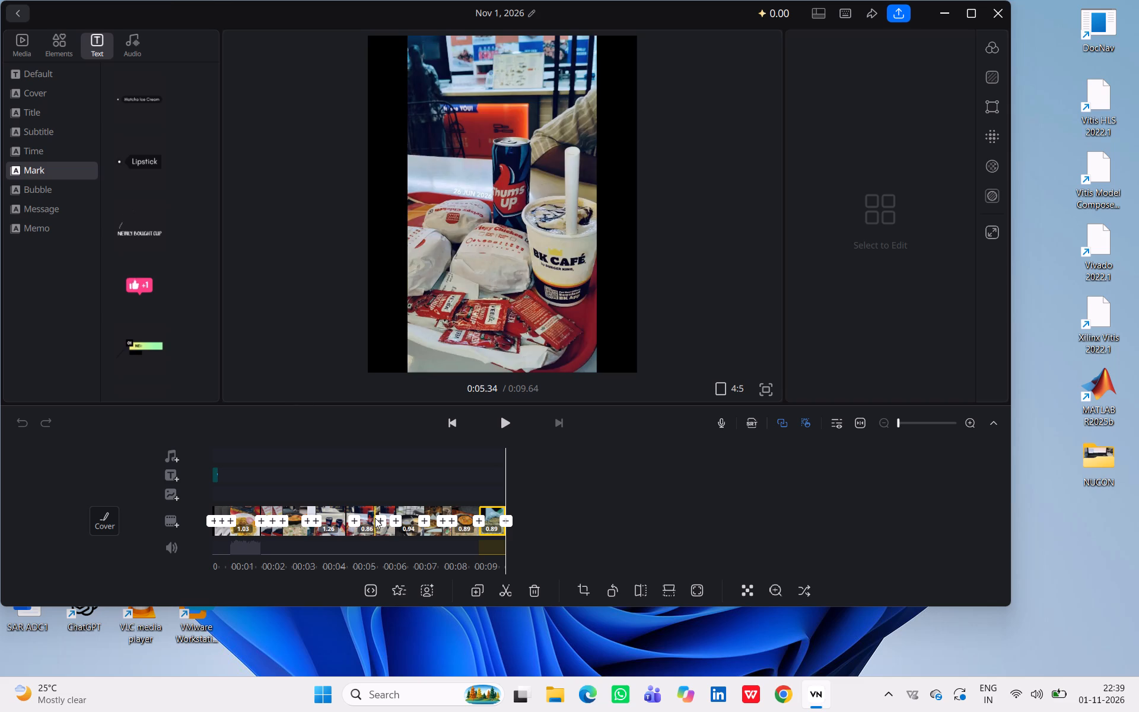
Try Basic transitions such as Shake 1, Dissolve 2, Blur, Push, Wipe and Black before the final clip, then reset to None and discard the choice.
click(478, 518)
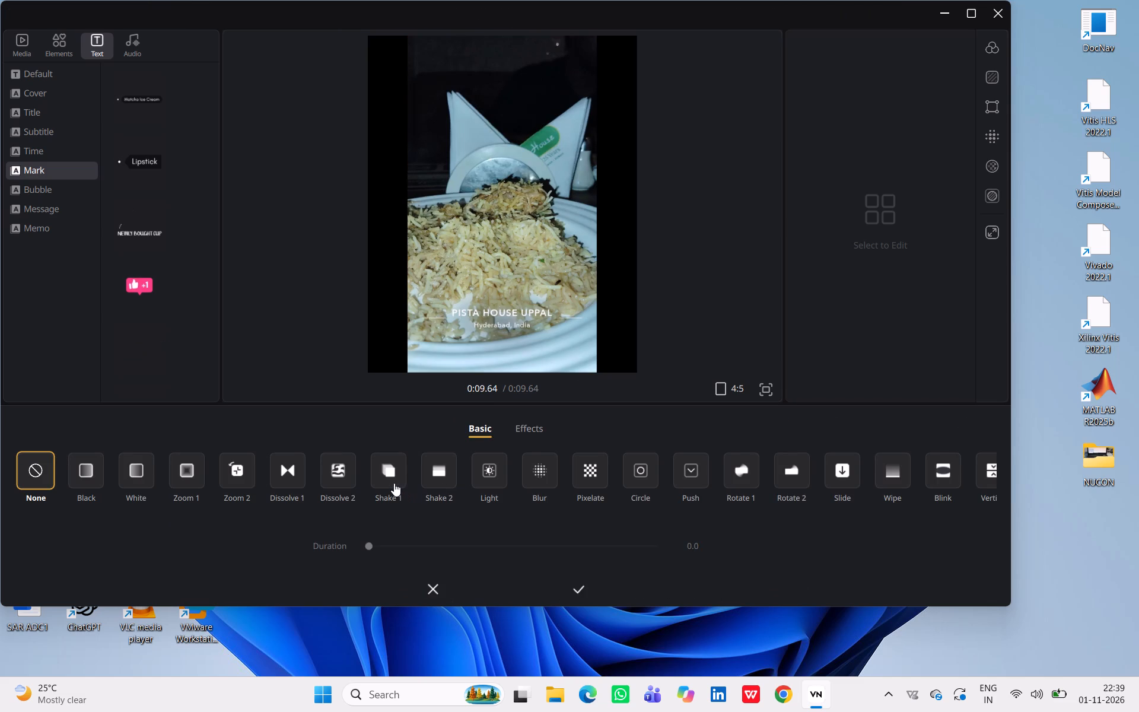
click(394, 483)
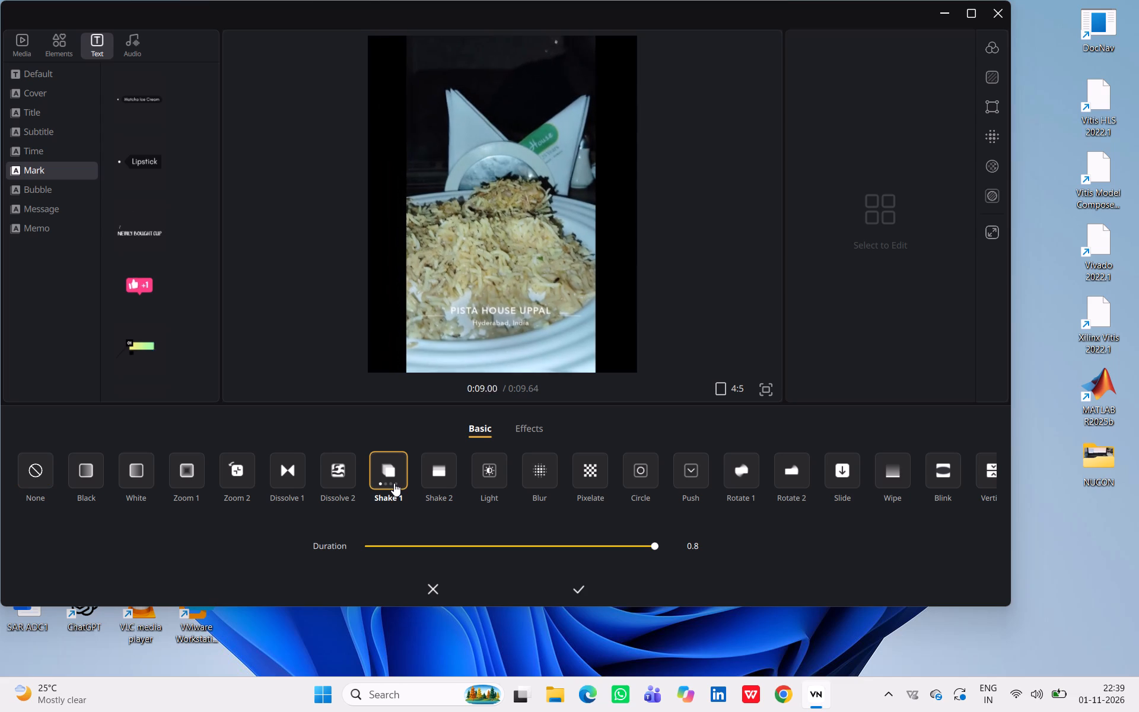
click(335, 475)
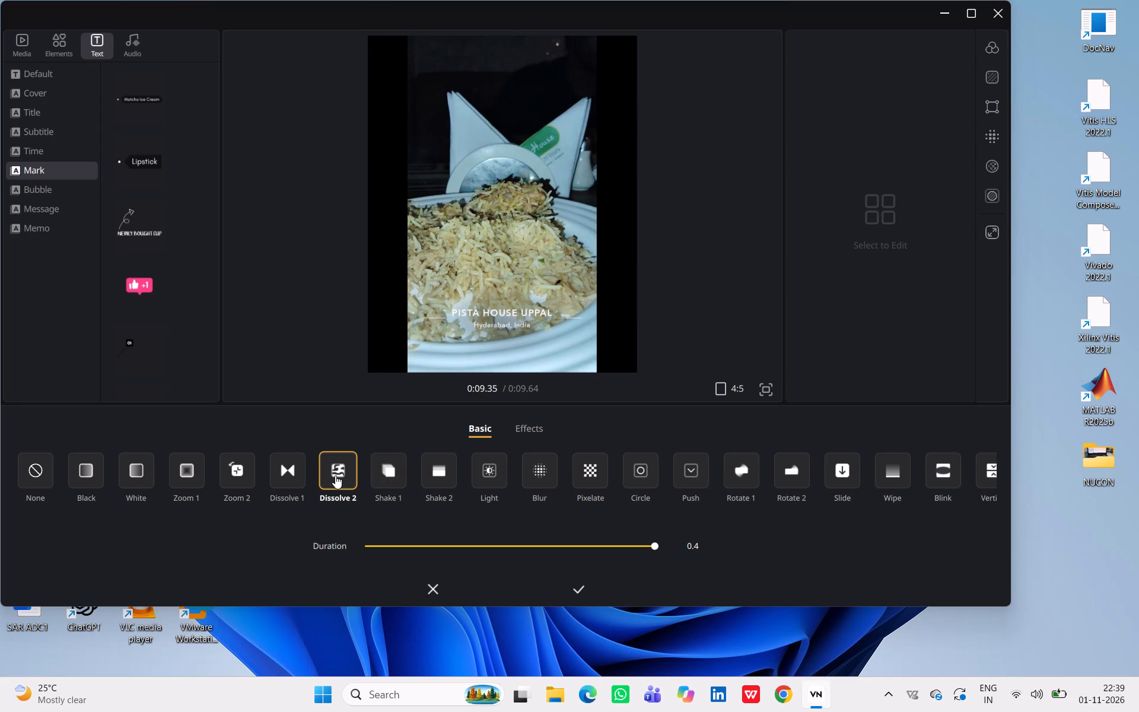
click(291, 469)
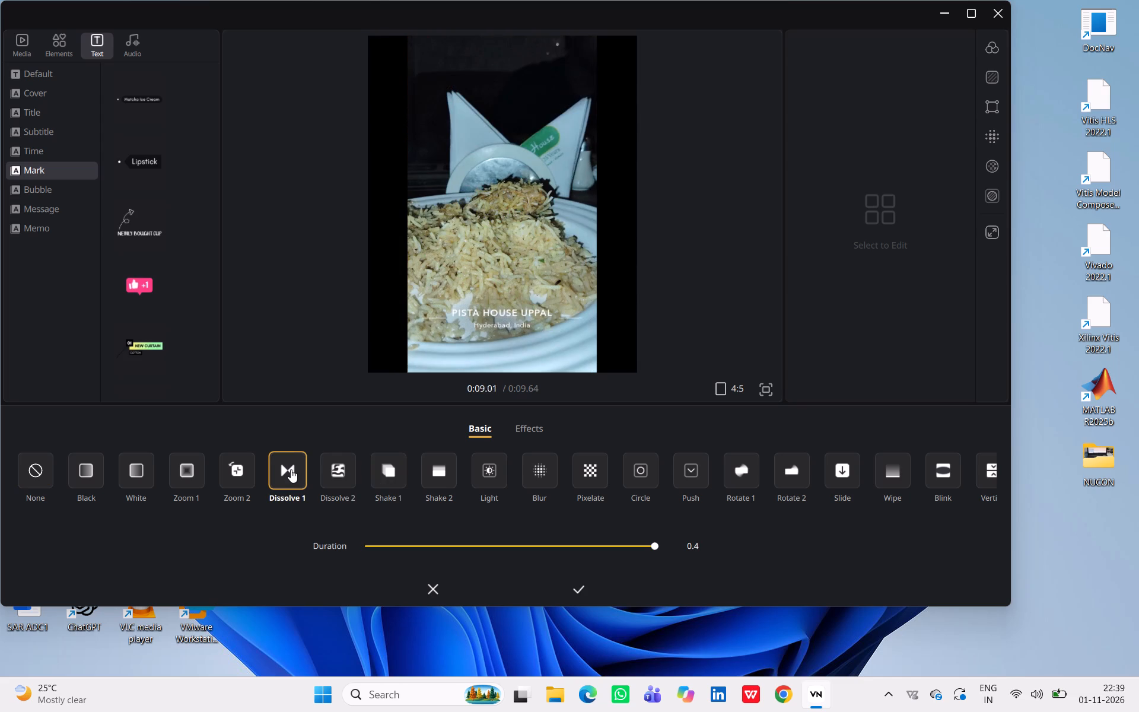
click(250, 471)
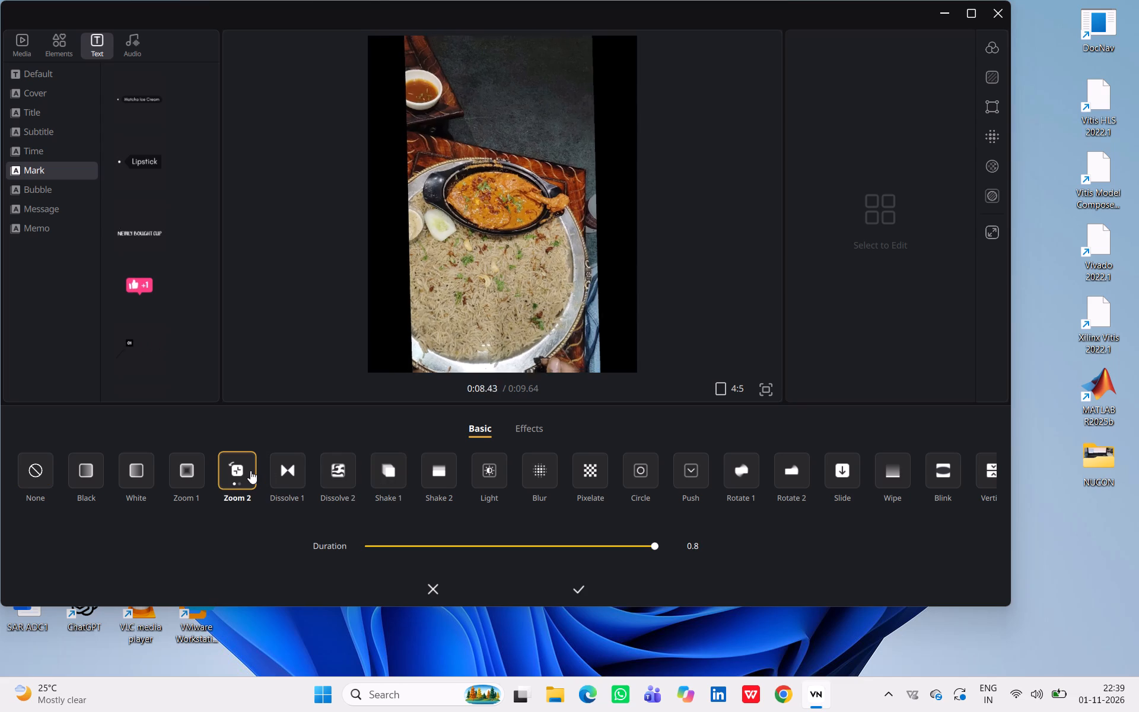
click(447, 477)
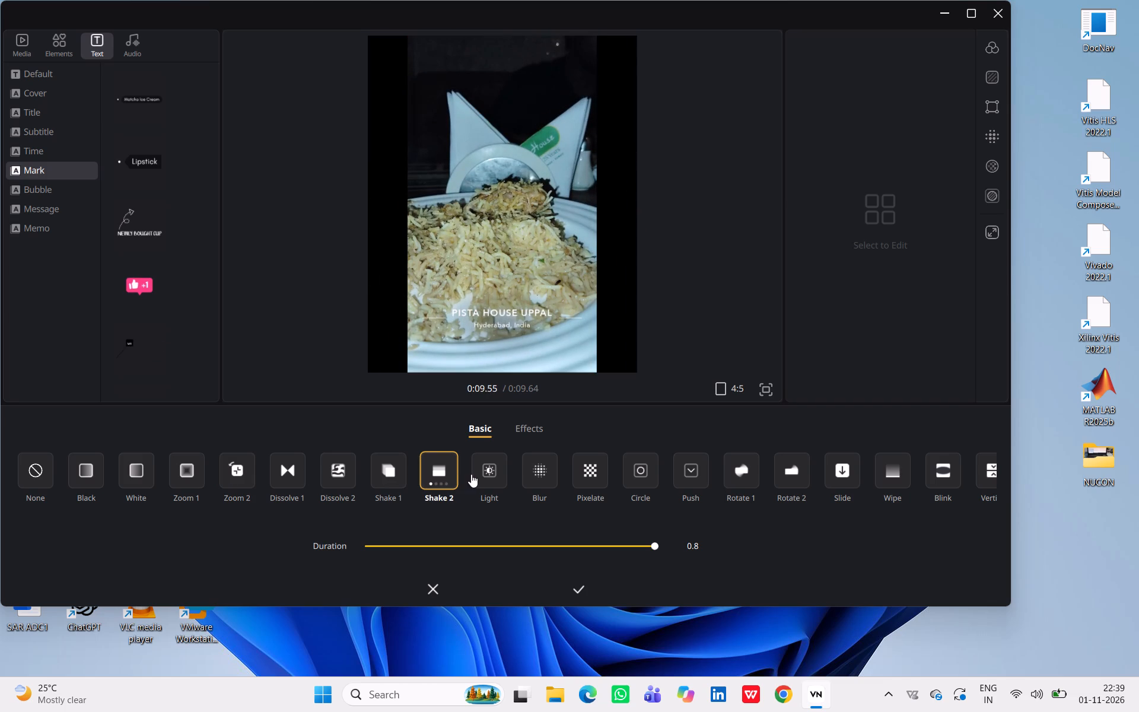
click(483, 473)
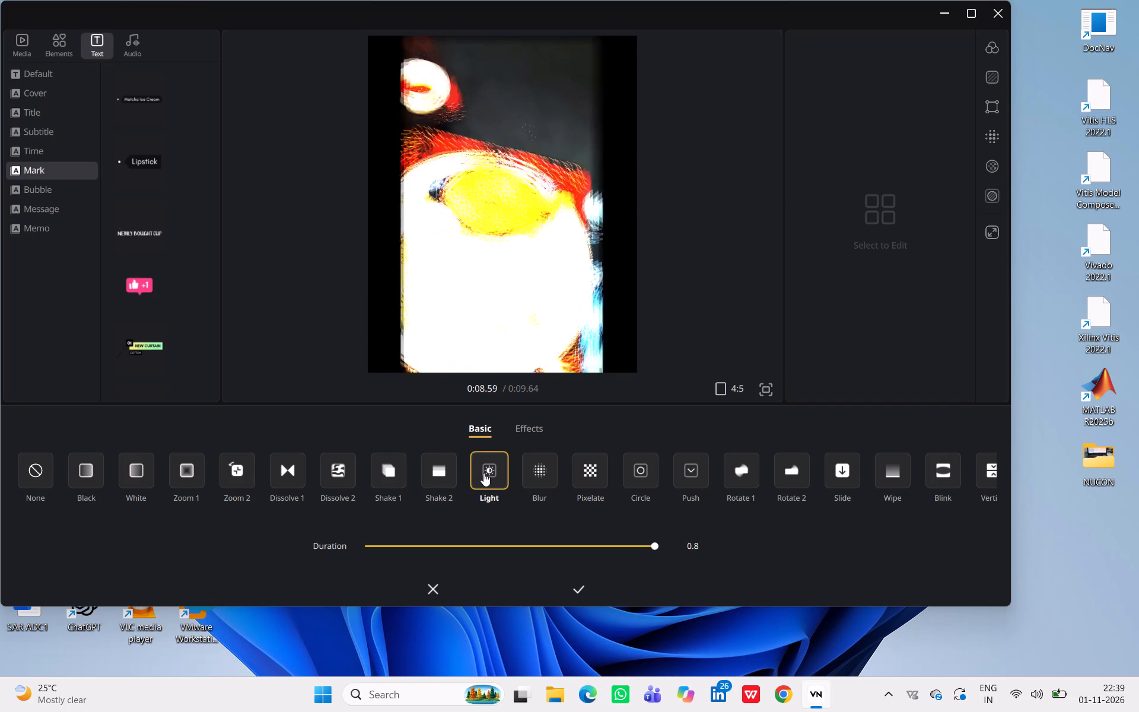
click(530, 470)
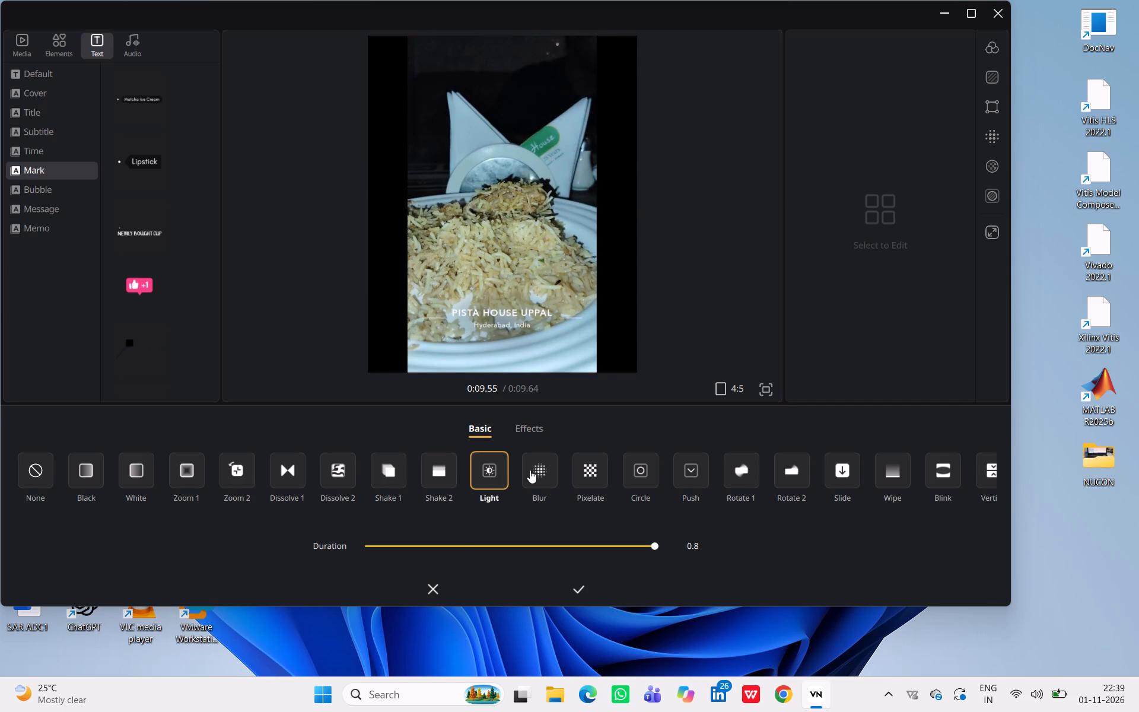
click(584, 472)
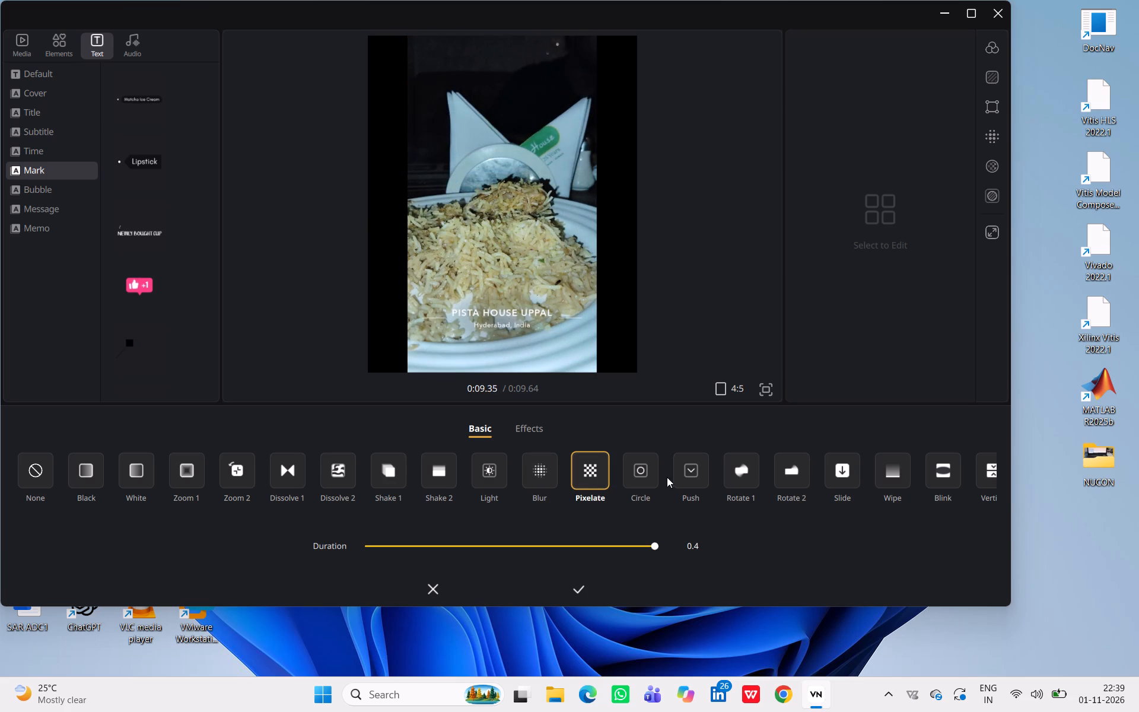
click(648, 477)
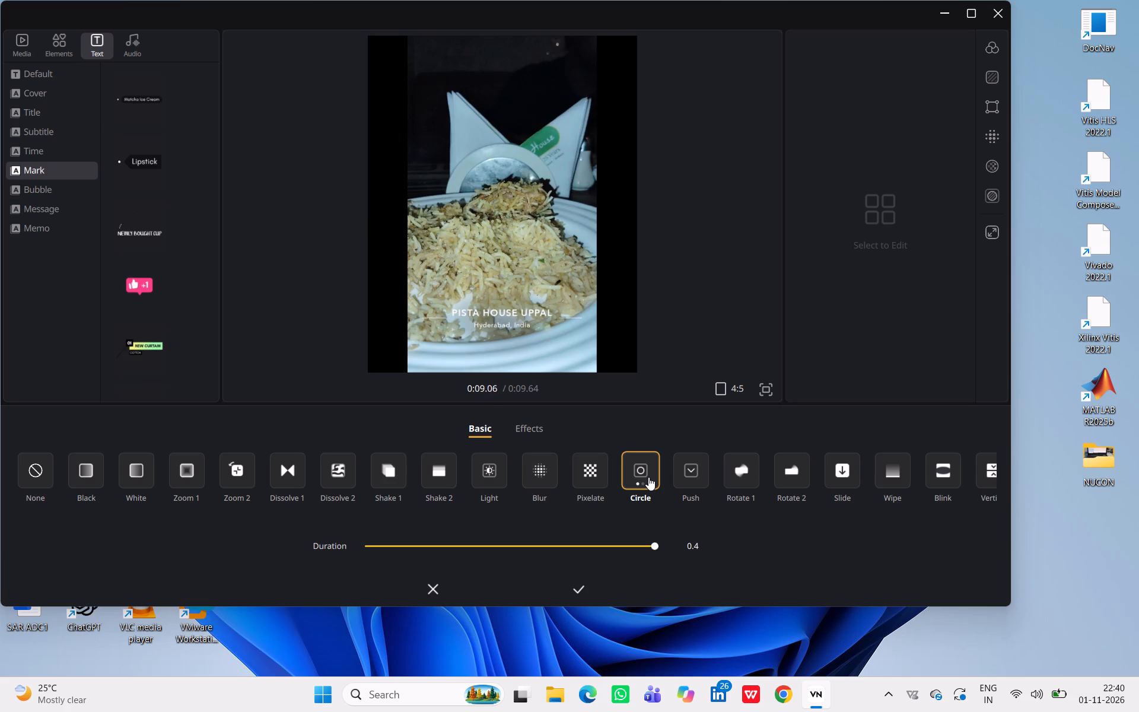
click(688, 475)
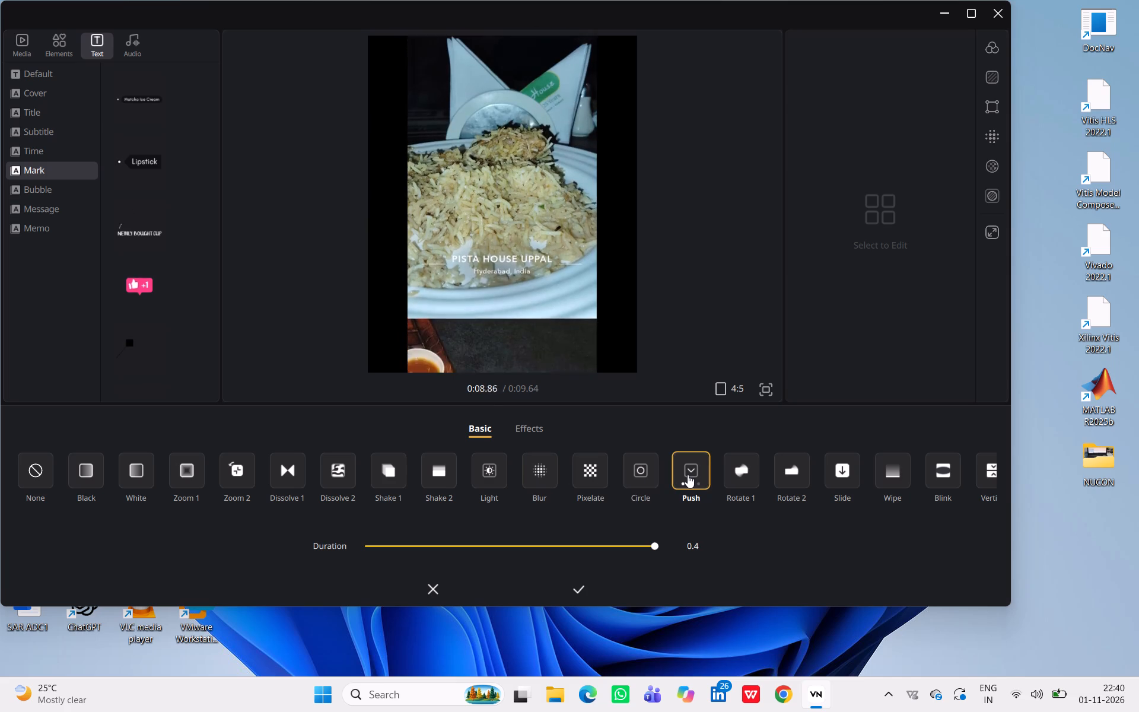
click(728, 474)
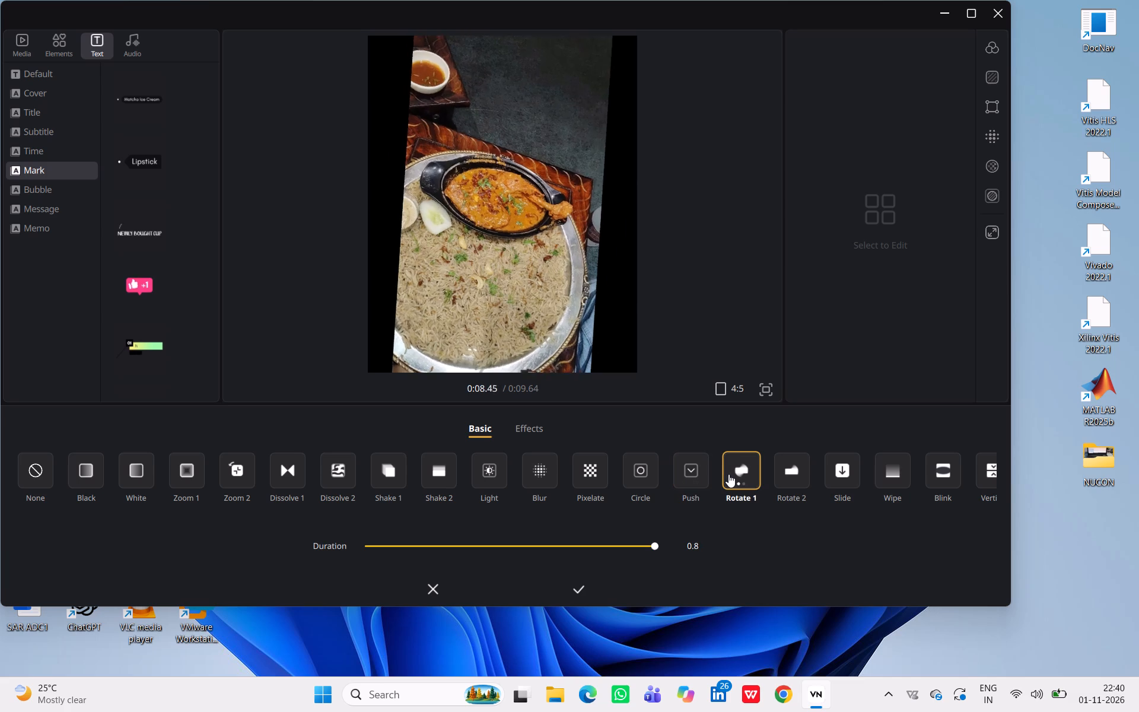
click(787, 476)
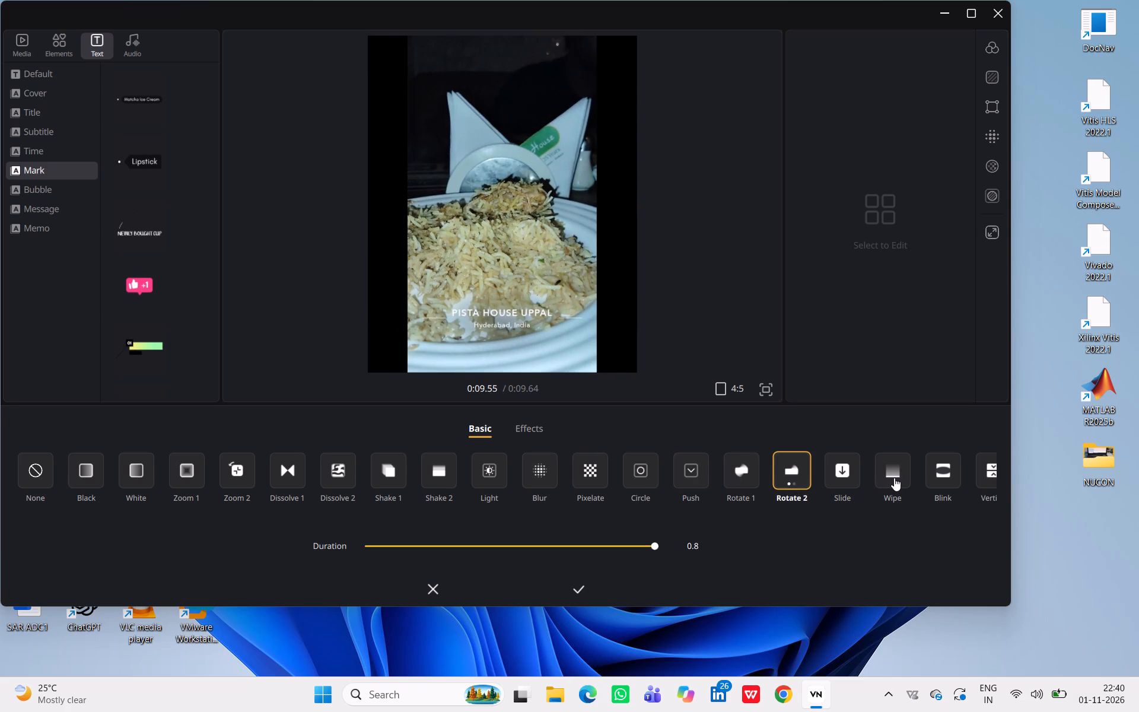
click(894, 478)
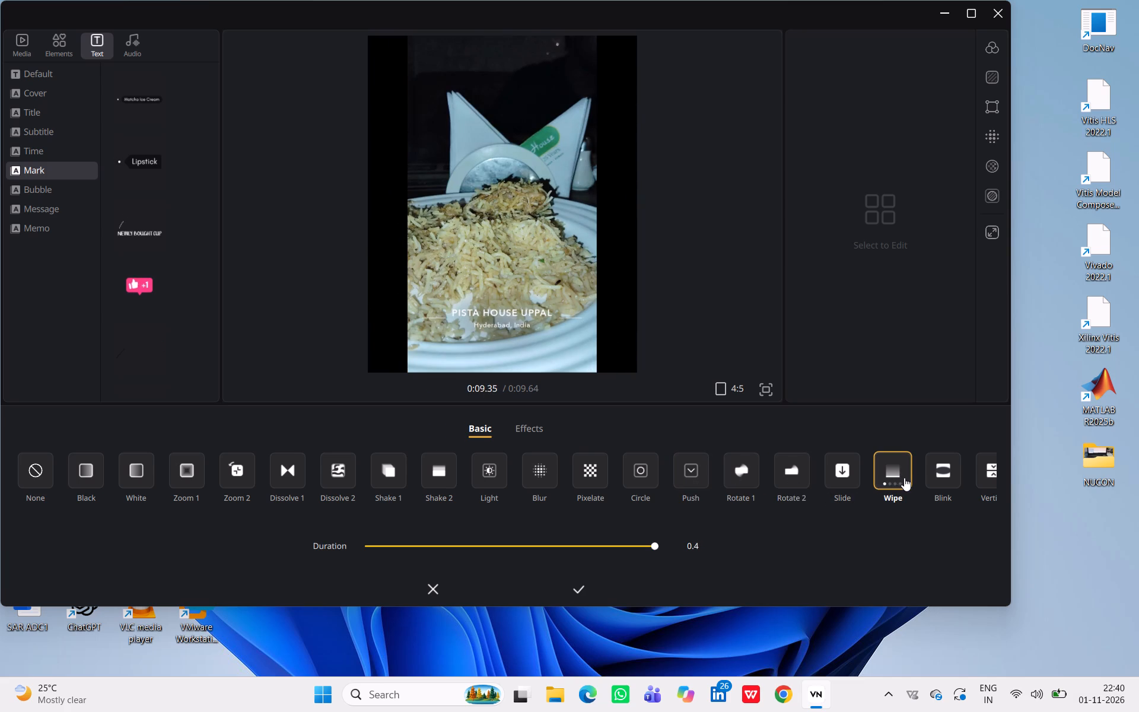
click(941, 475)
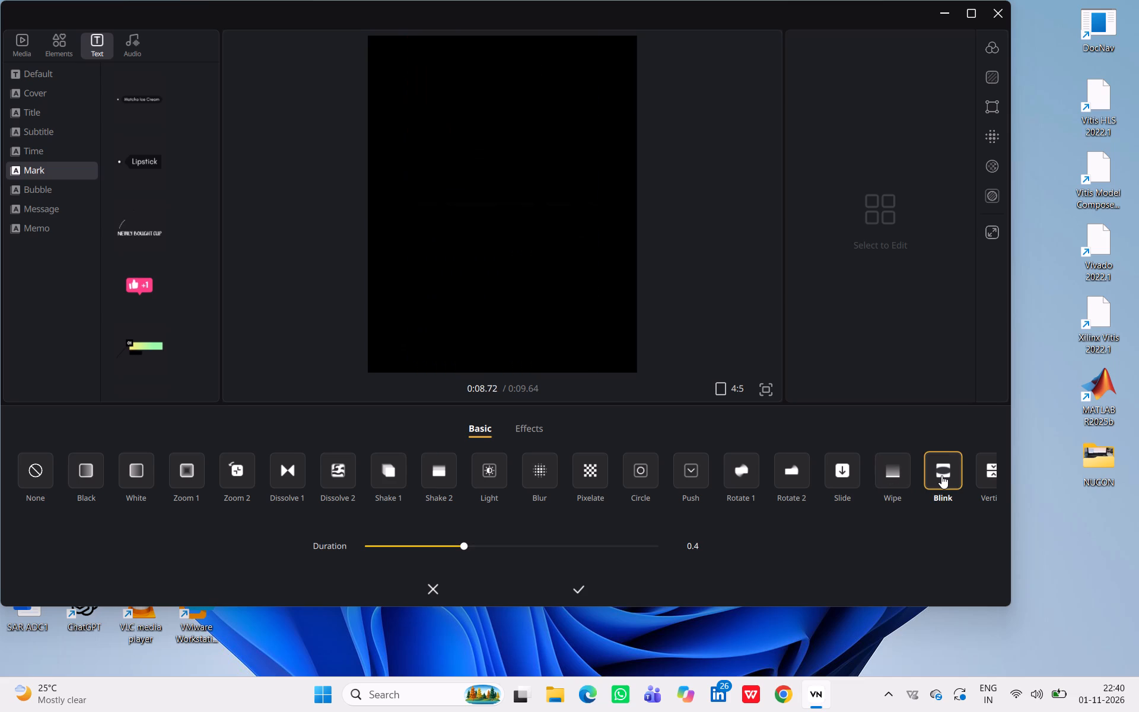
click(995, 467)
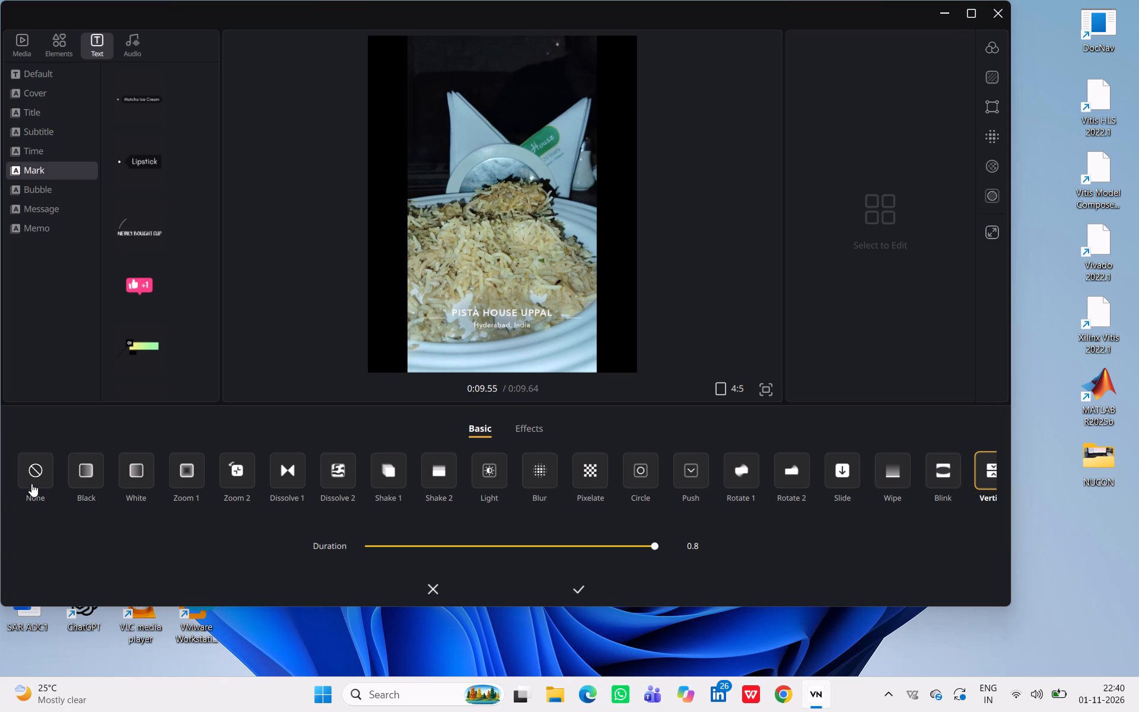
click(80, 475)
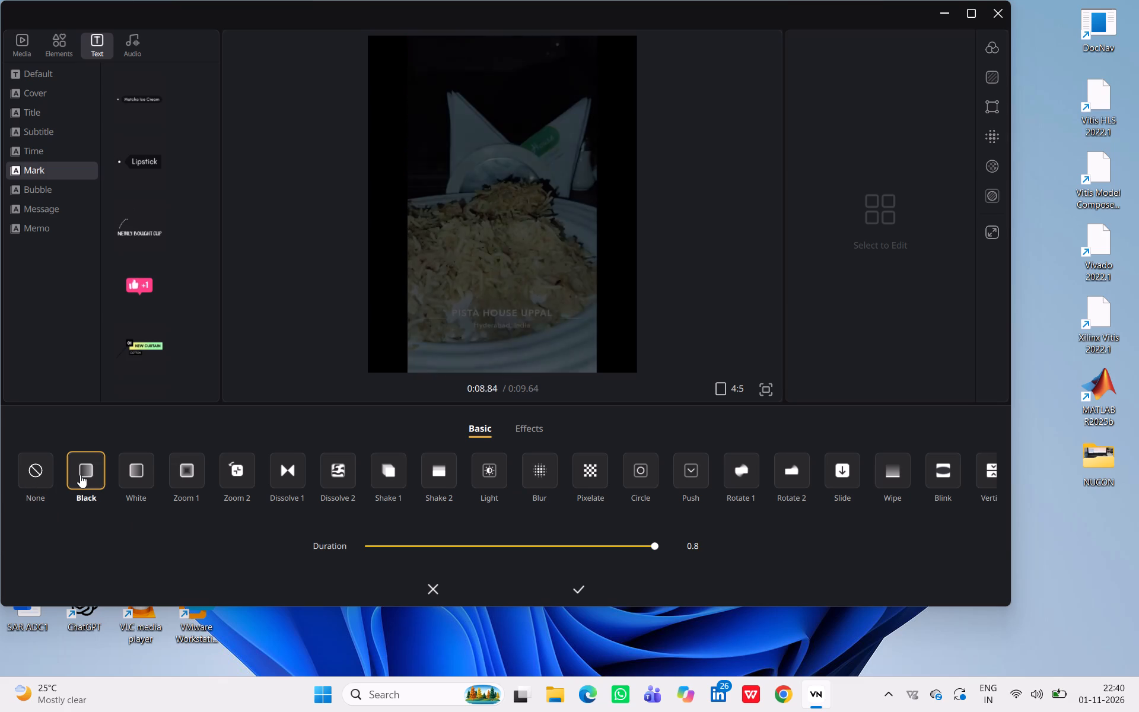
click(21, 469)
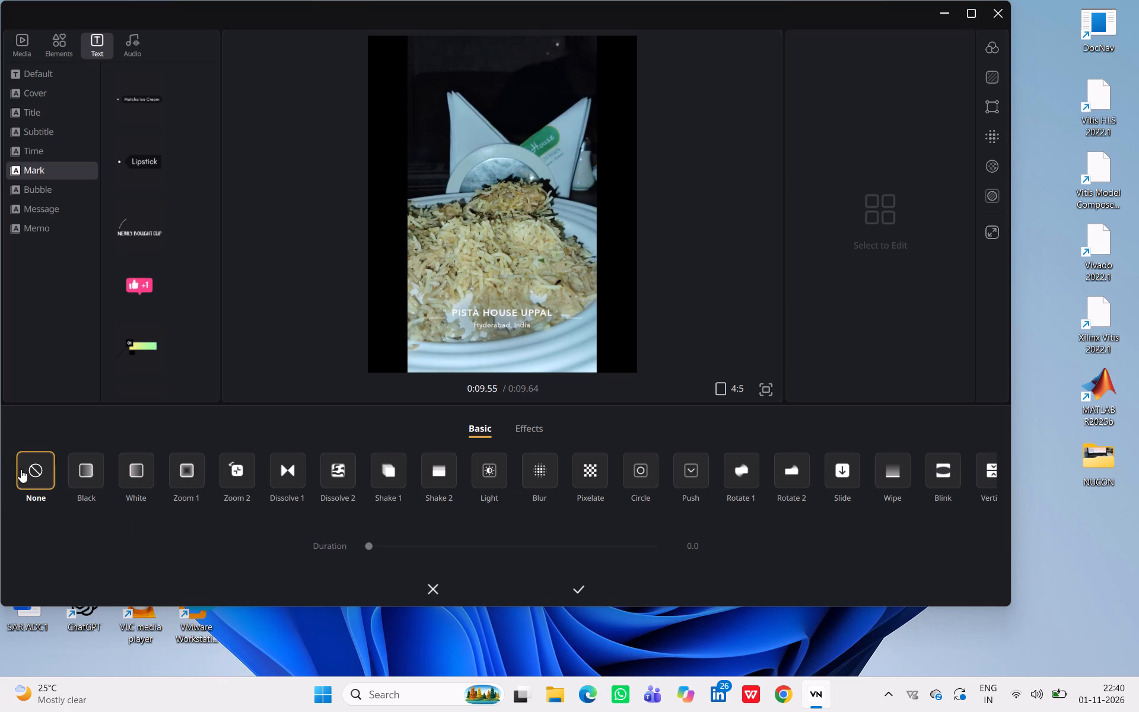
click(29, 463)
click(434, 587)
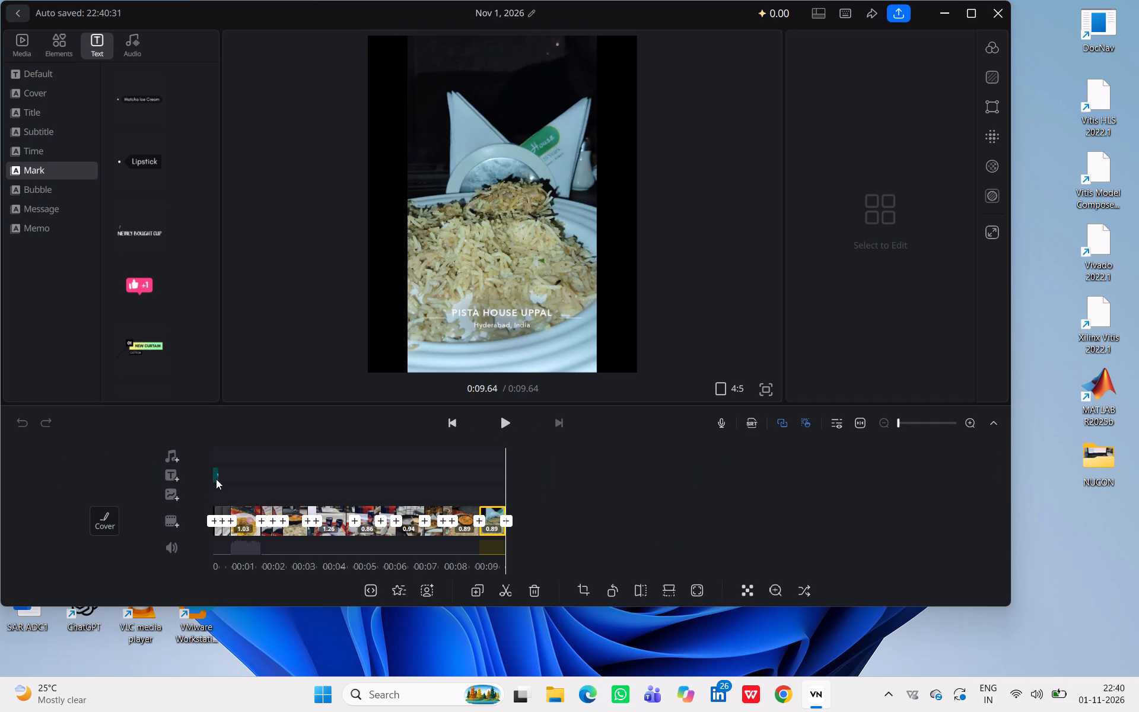
Replay the opening seconds of the video from the beginning and return the playhead to 0:00.
click(216, 479)
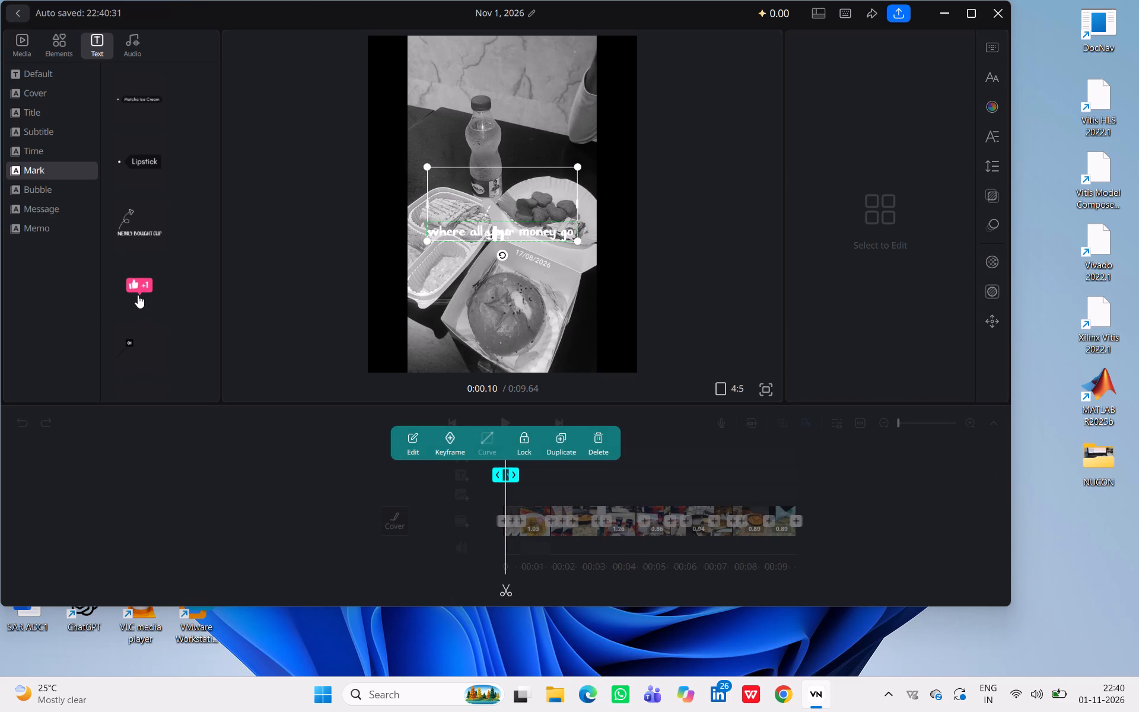
click(466, 508)
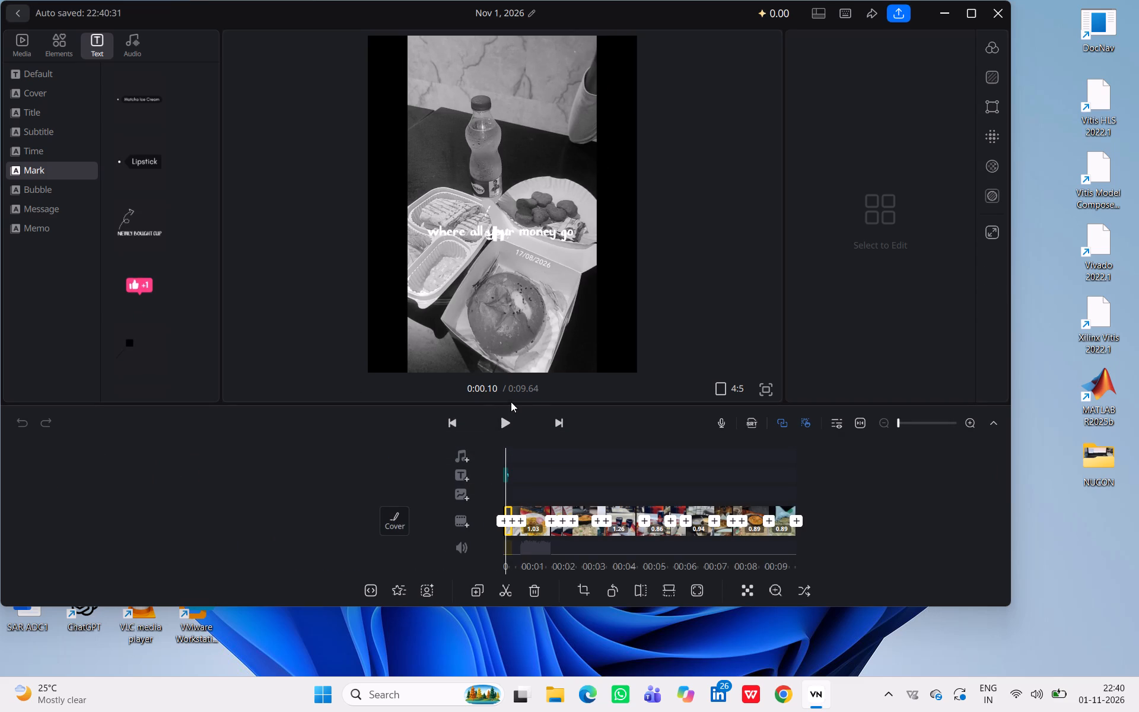
click(450, 419)
drag(450, 419, 518, 414)
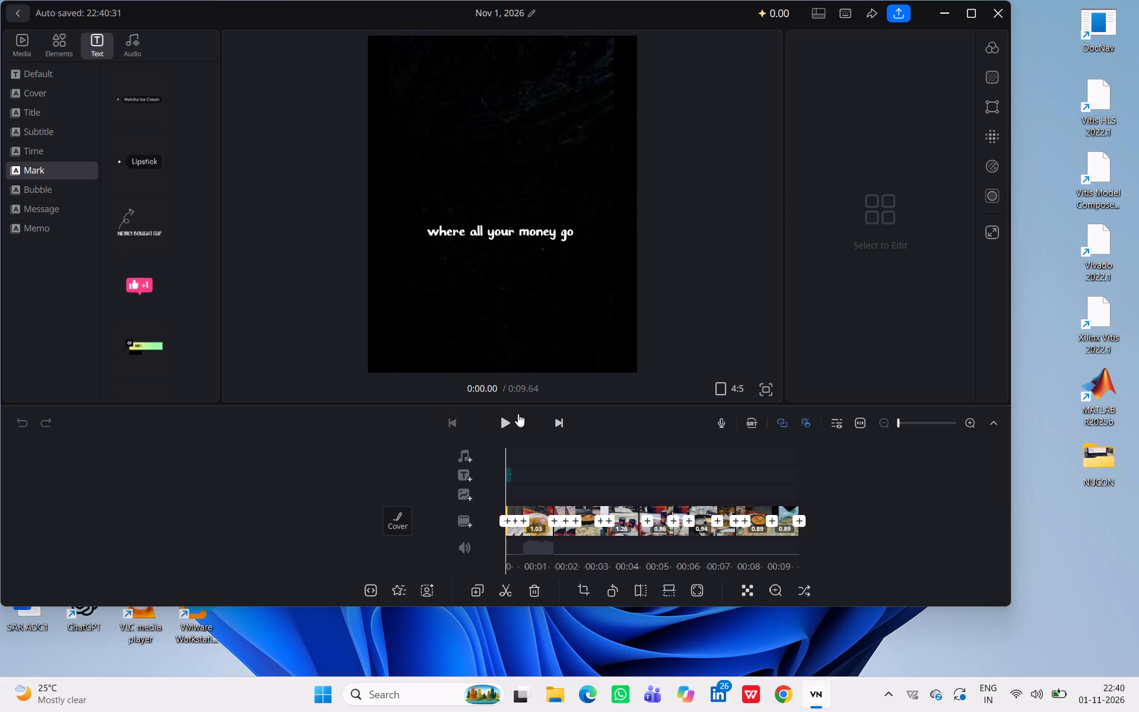
drag(518, 414, 506, 419)
click(506, 419)
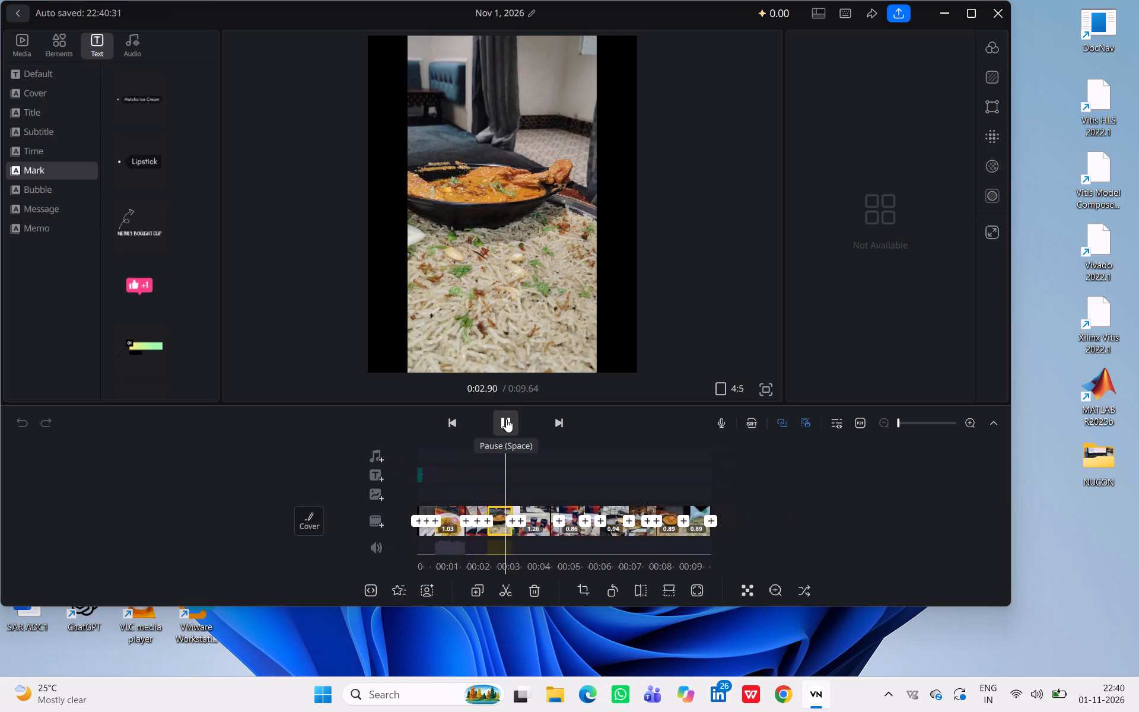
triple_click(453, 422)
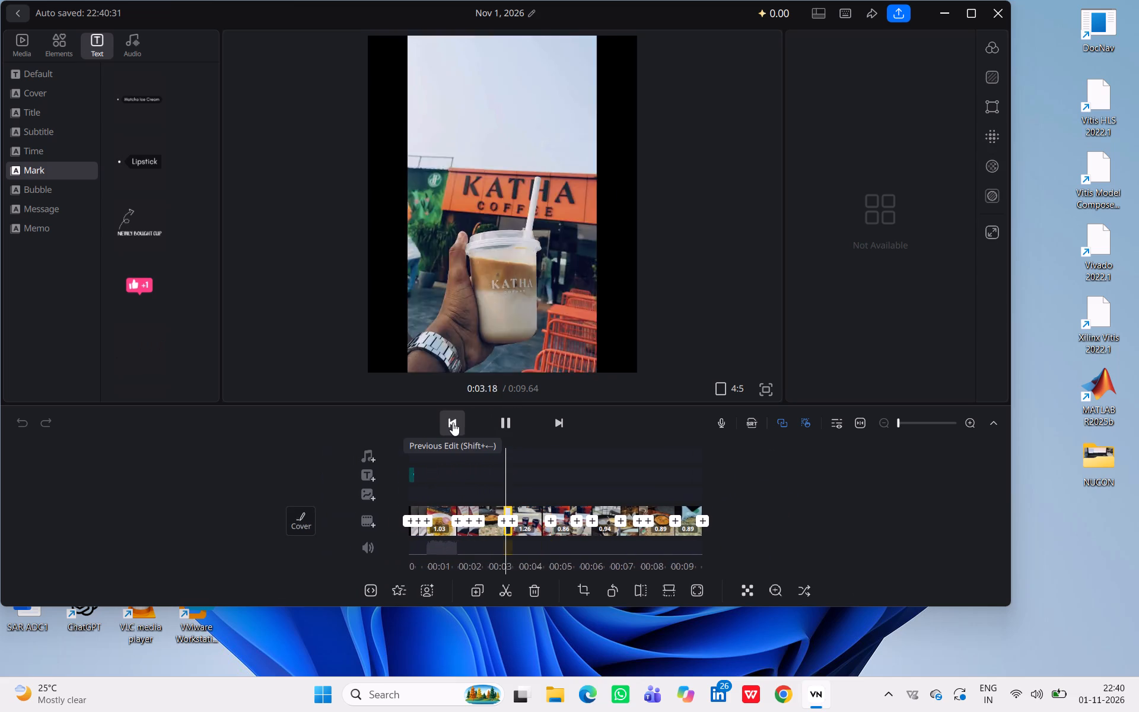
click(453, 422)
drag(453, 422, 508, 422)
click(508, 422)
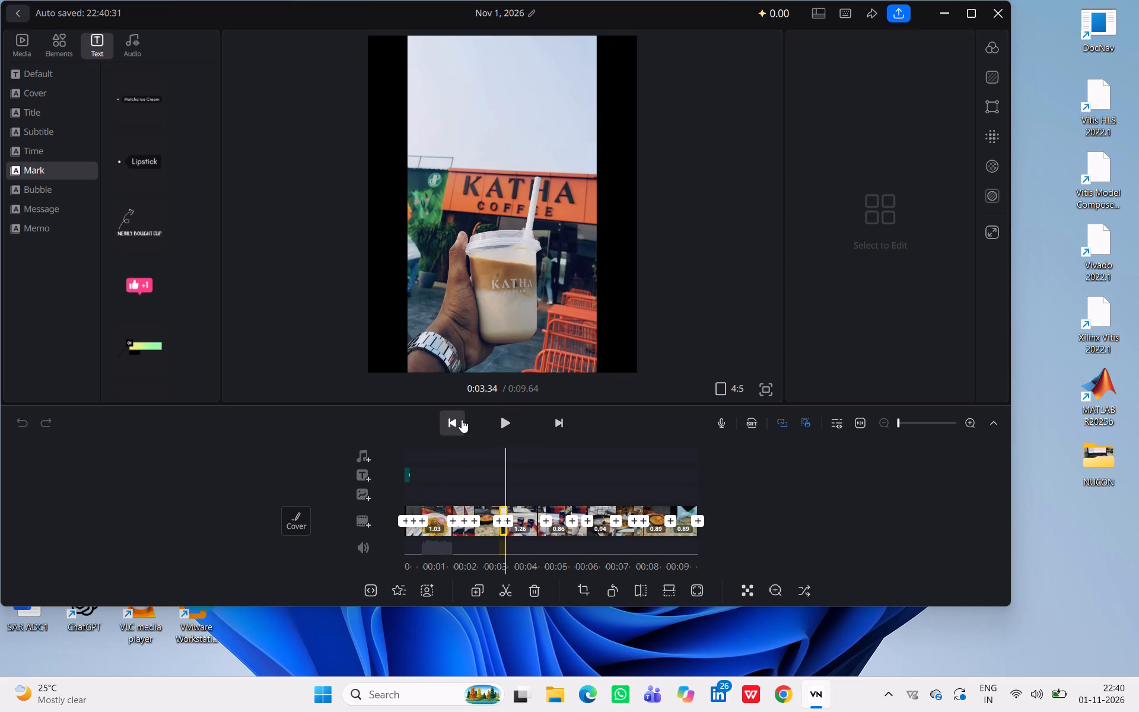
triple_click(462, 419)
triple_click(462, 419)
click(462, 419)
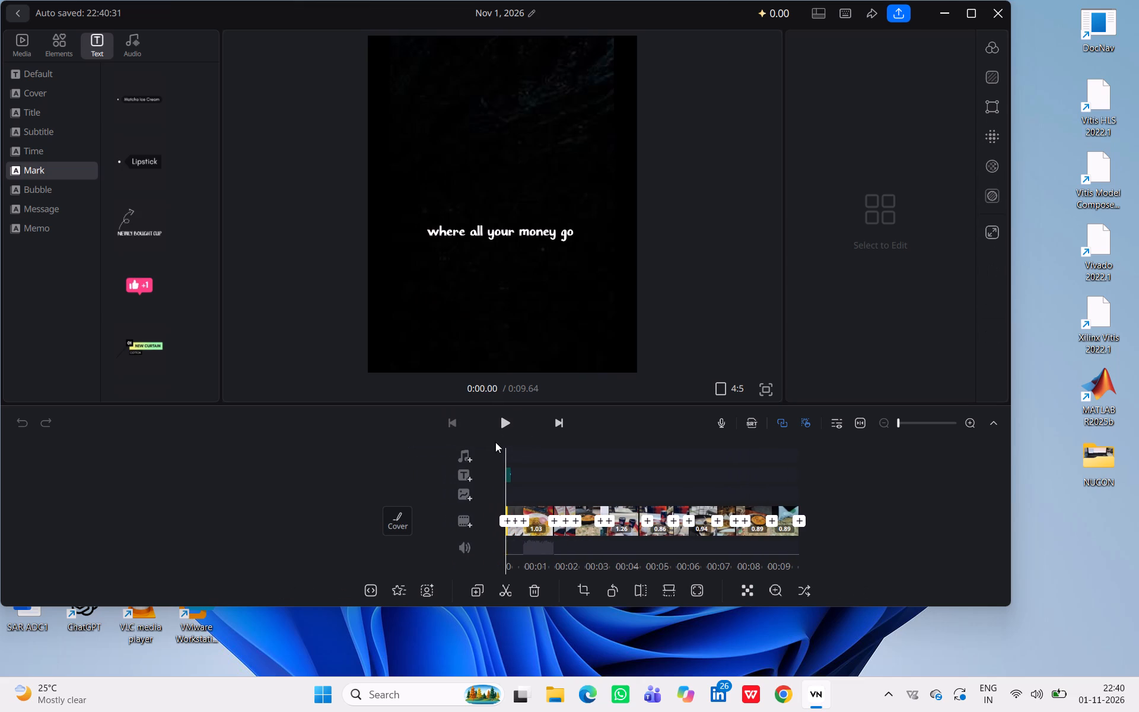
Select the "where all your money go" caption clip at the start of the timeline and shorten it.
click(513, 475)
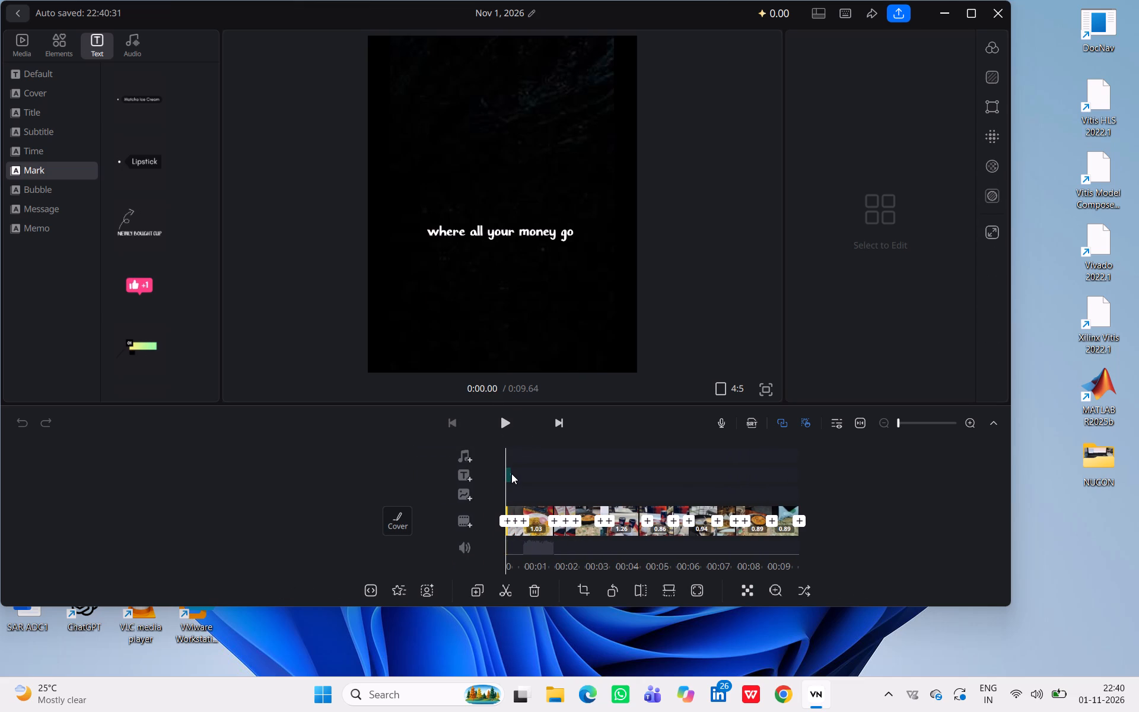
click(510, 473)
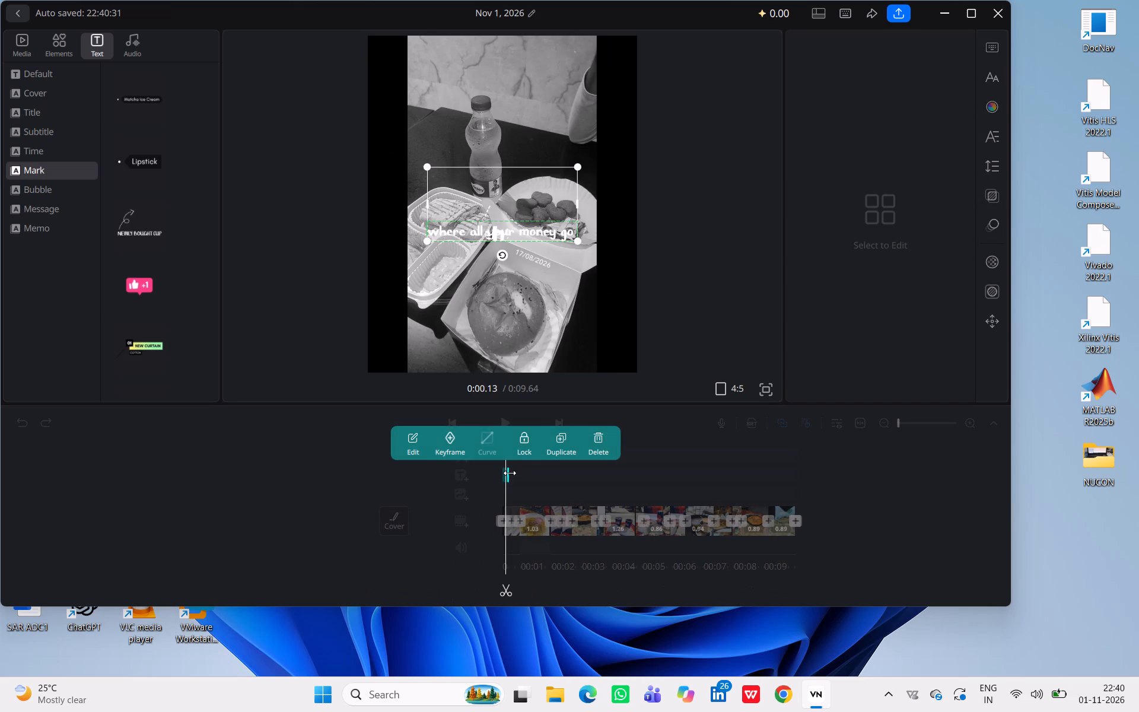
click(515, 475)
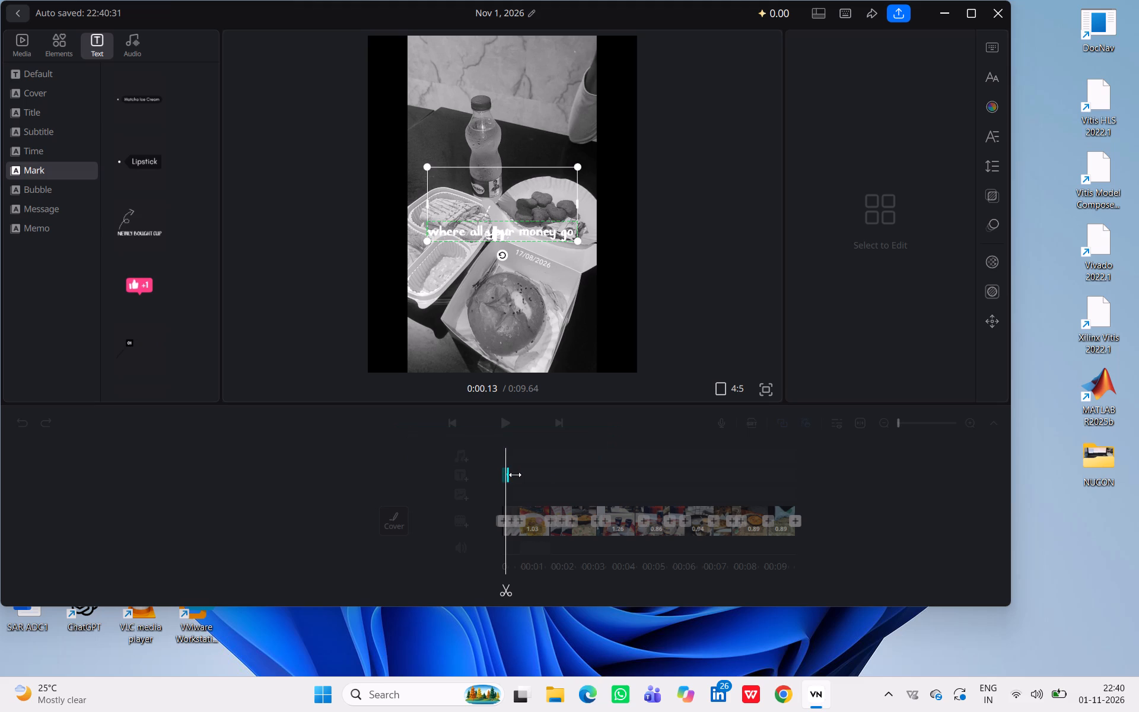
click(510, 478)
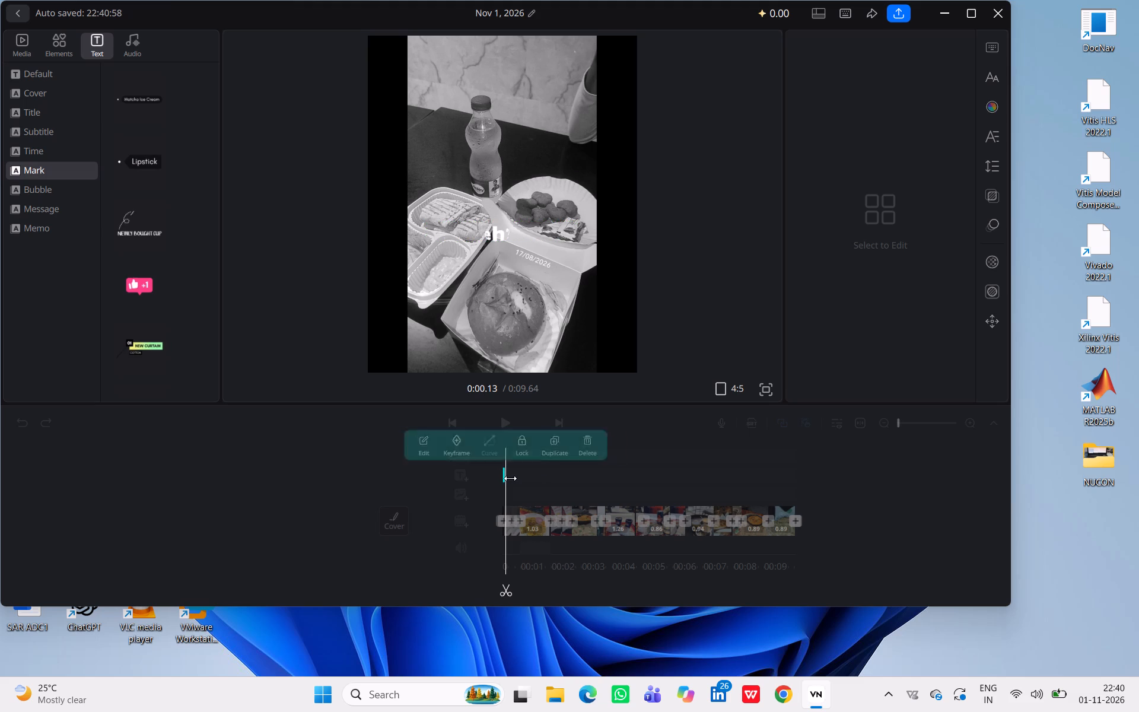
click(503, 475)
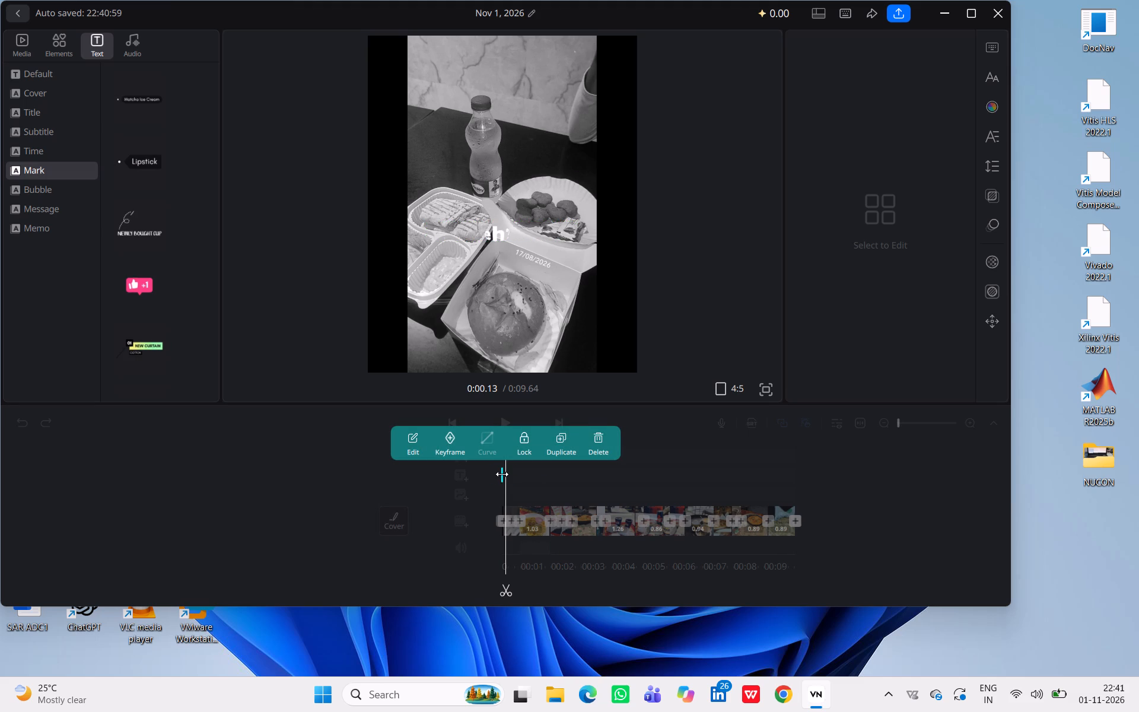
Duplicate the shortened opening caption clip onto additional text tracks and deselect it.
click(558, 444)
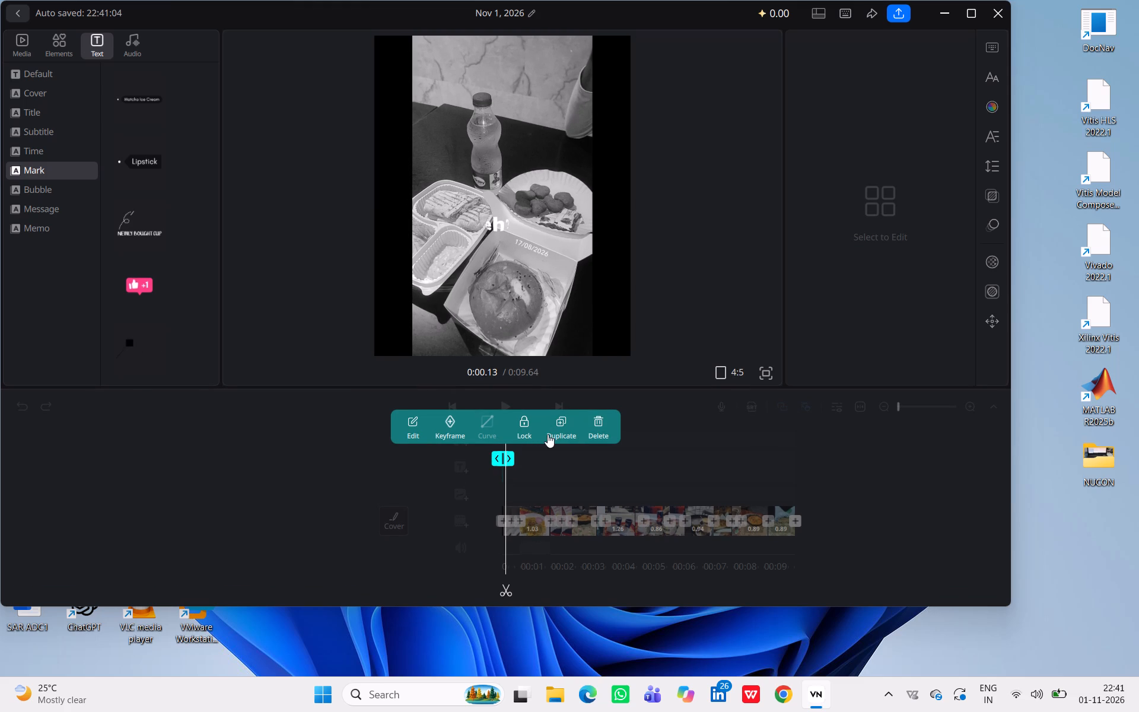
click(559, 423)
click(559, 423)
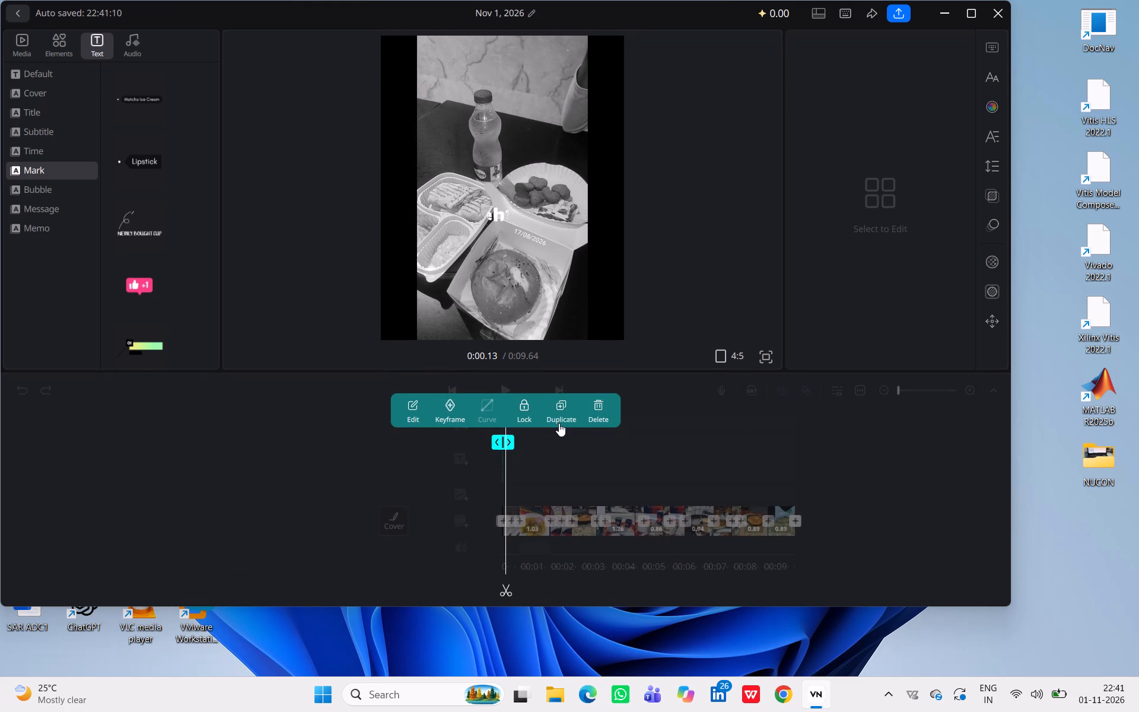
click(320, 296)
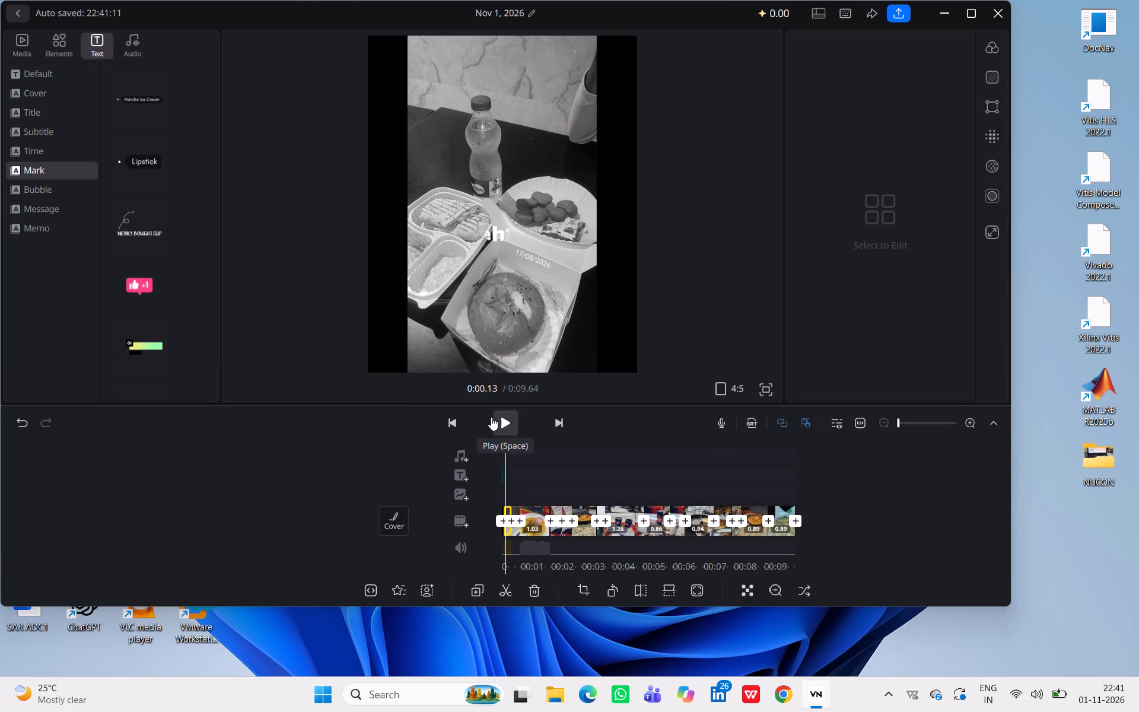
Trim the closing Pista House Uppal clip (16/17) to a duration of 0.06 and apply the trim.
double_click(448, 415)
drag(448, 415, 501, 420)
click(501, 420)
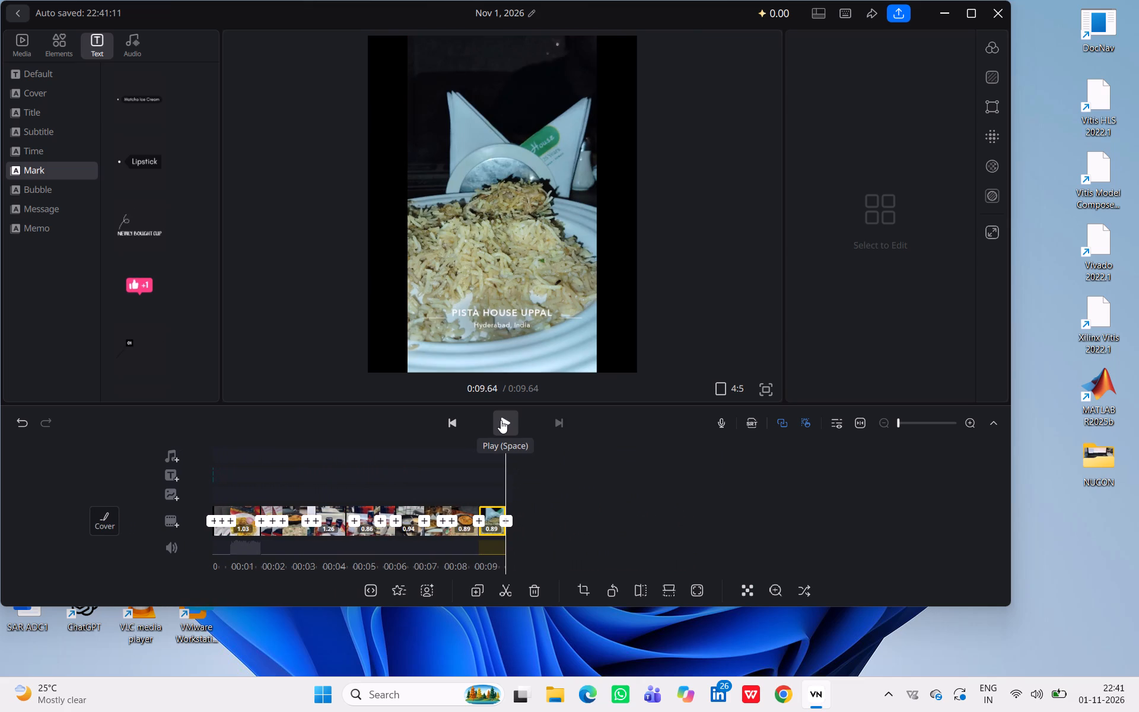
click(369, 590)
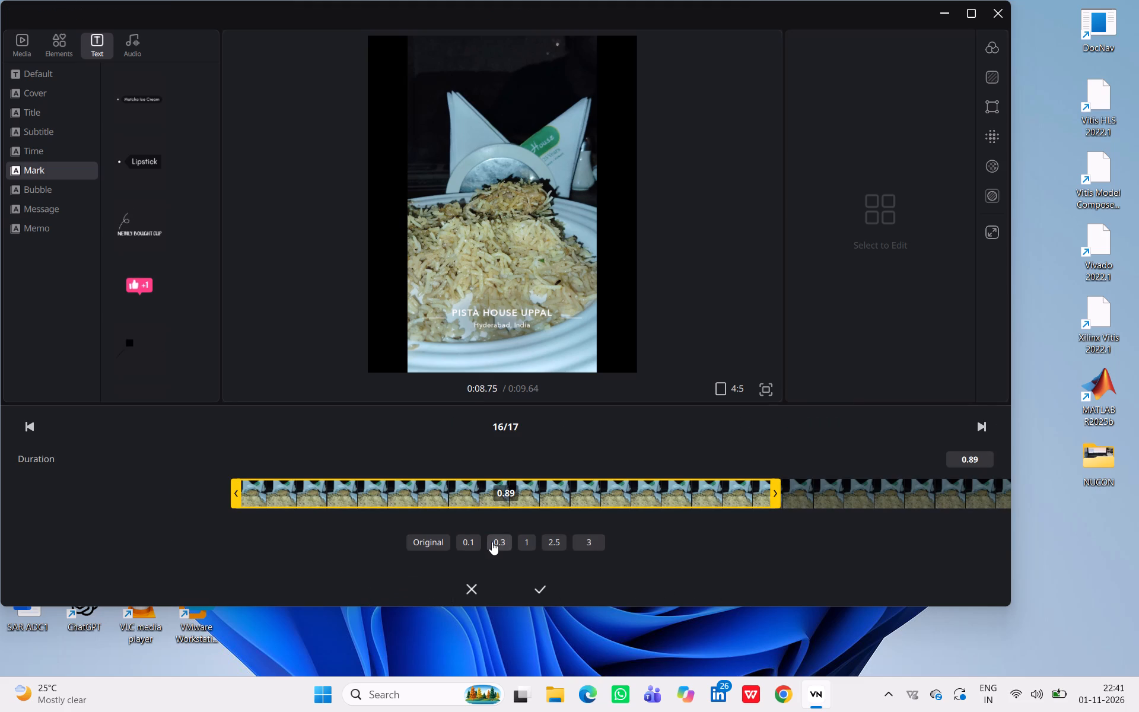
click(469, 546)
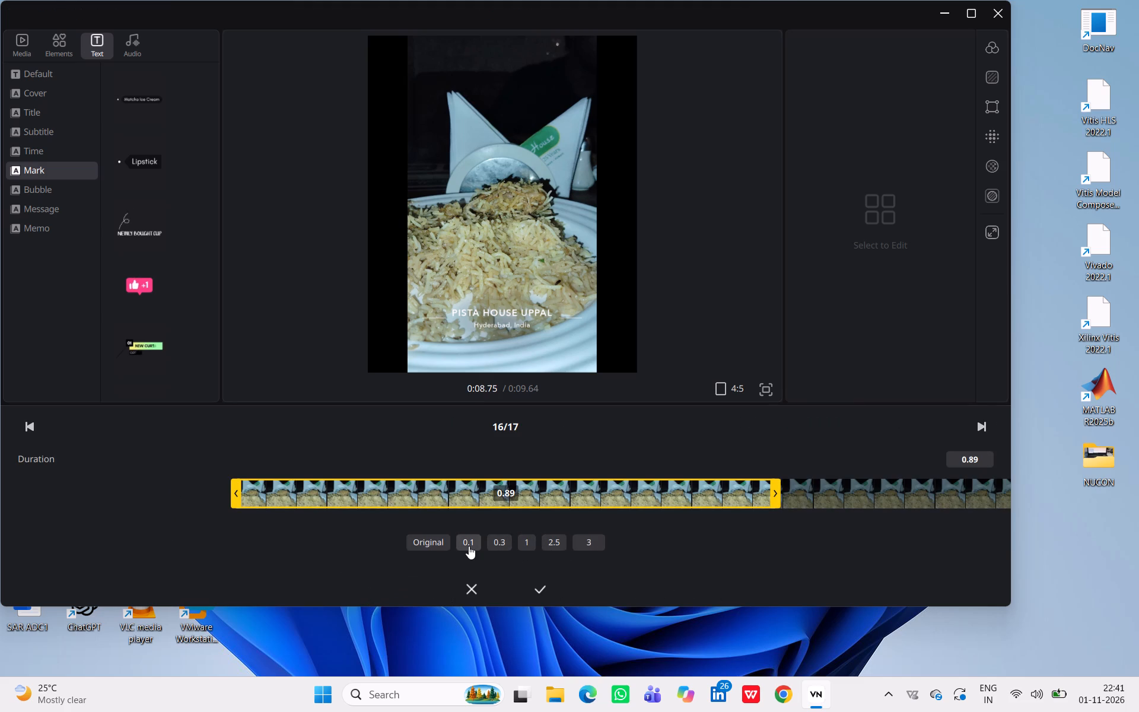
click(469, 546)
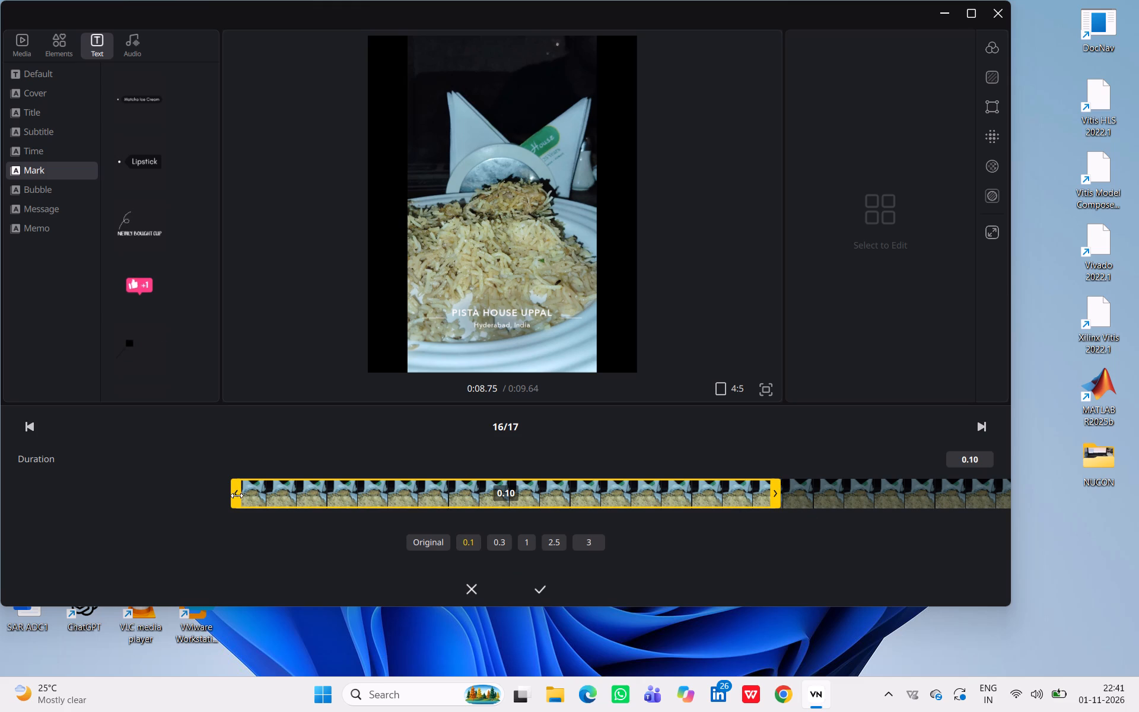
drag(237, 495, 386, 502)
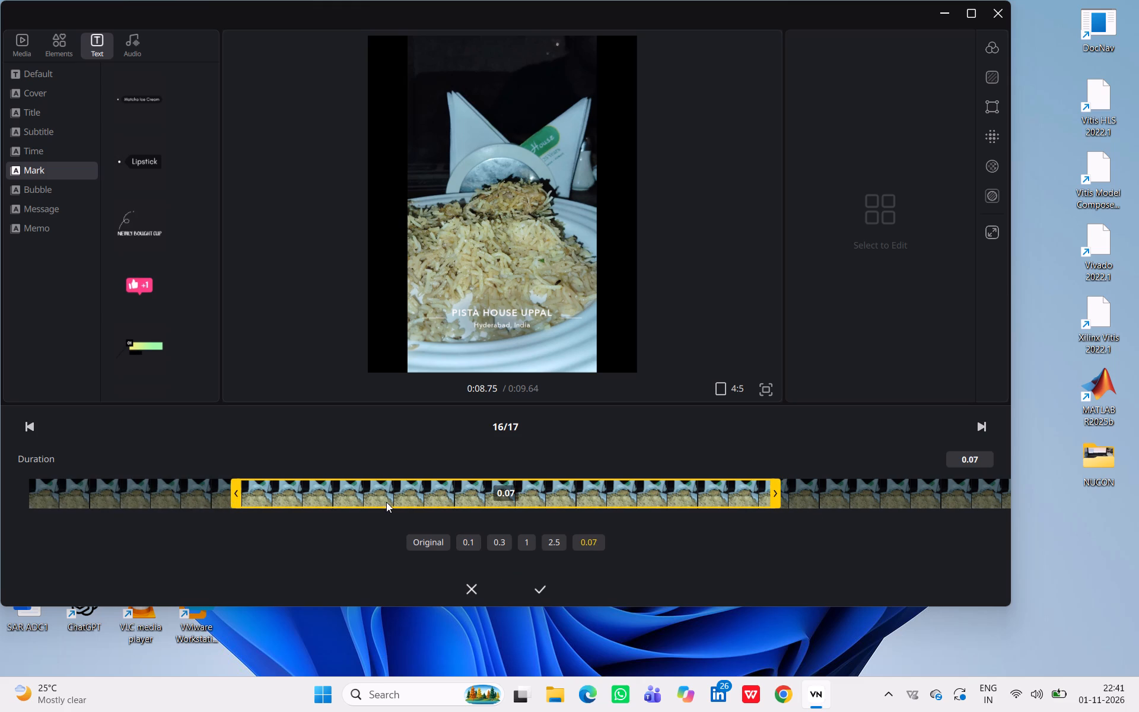
drag(236, 491, 305, 500)
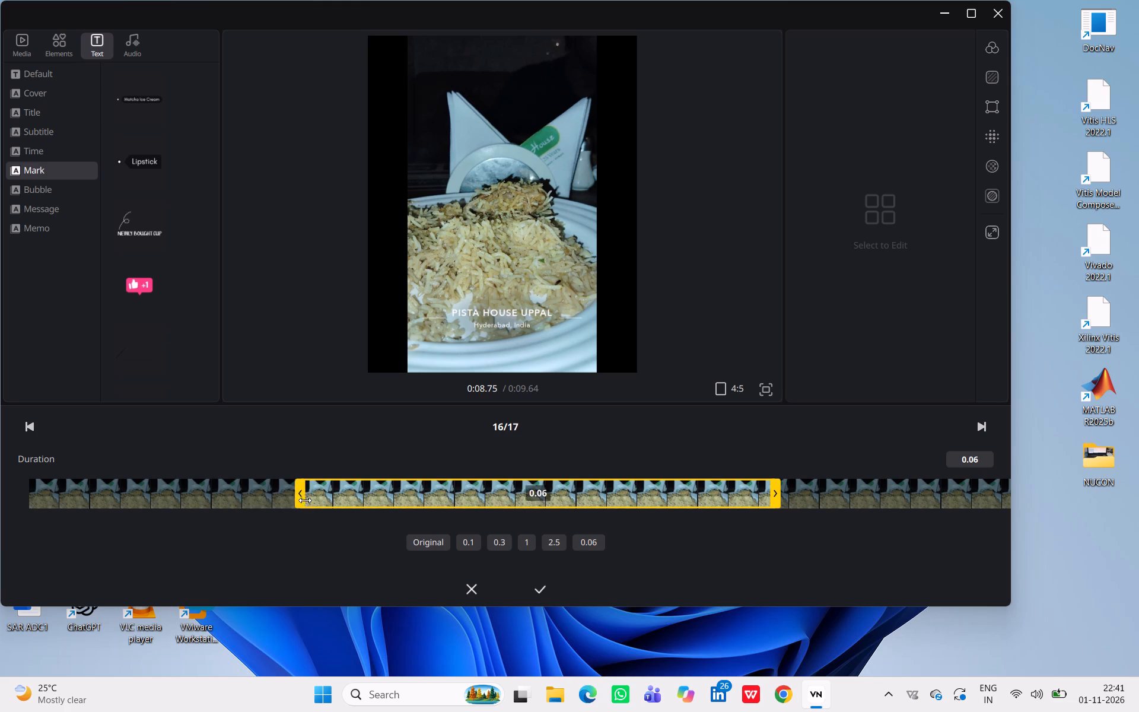
drag(305, 500, 331, 503)
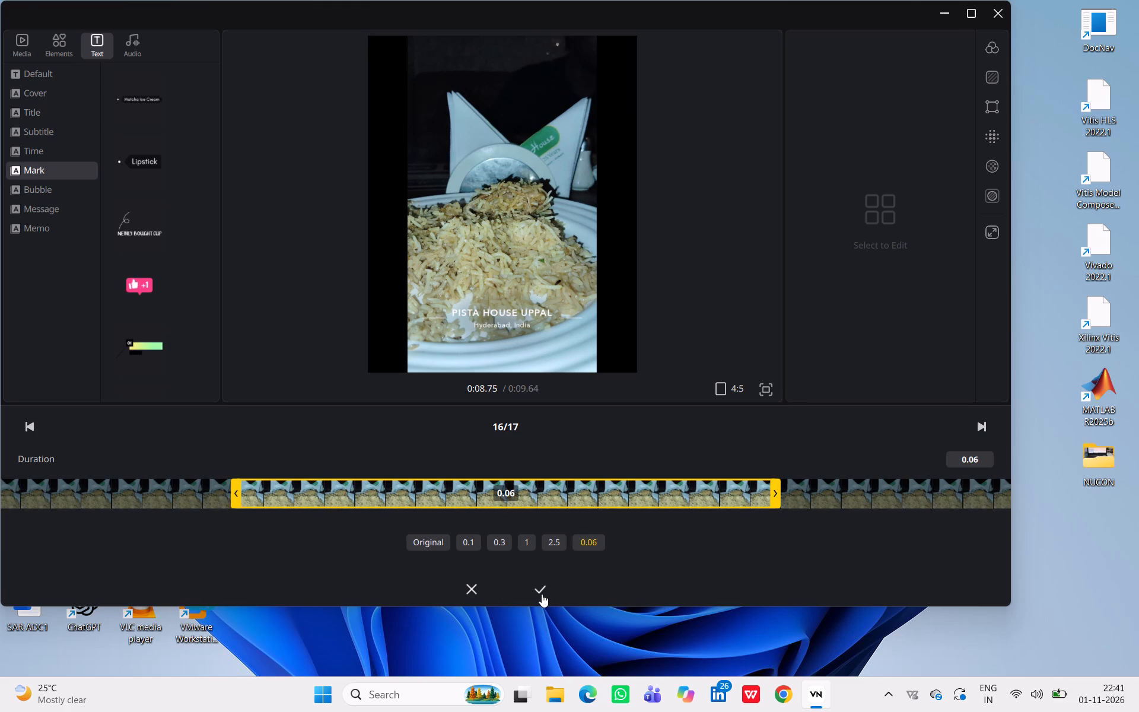
click(542, 594)
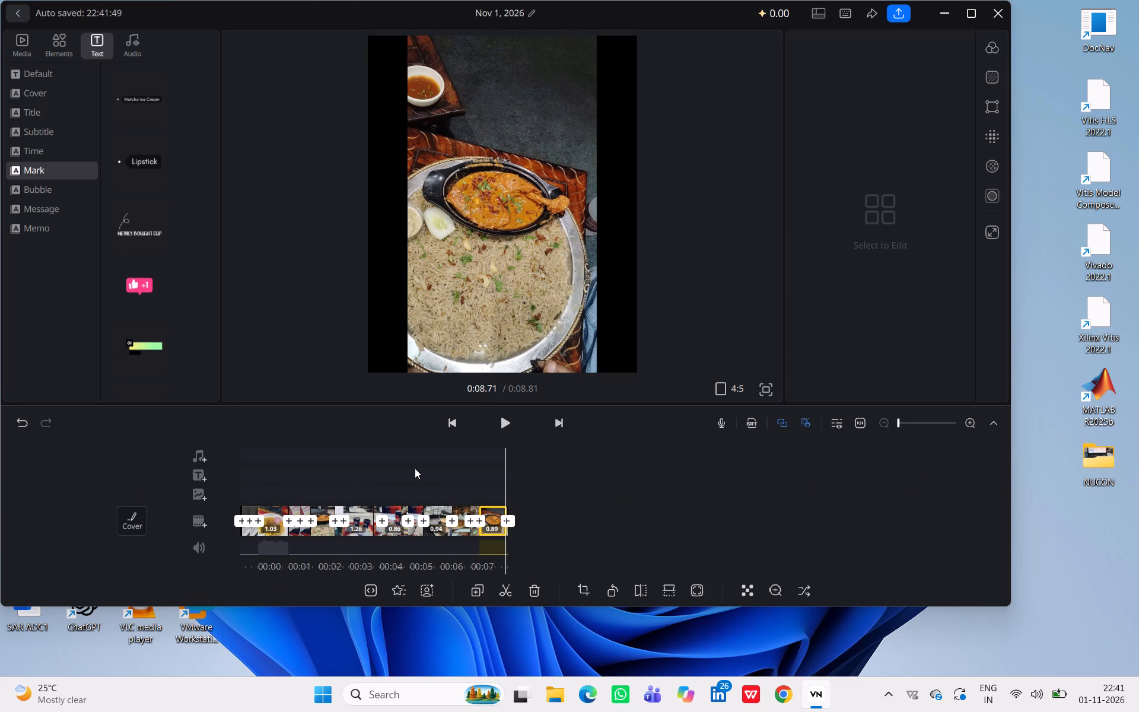
Play the video from the start to check the pacing of the clips in its first half.
triple_click(451, 417)
triple_click(451, 417)
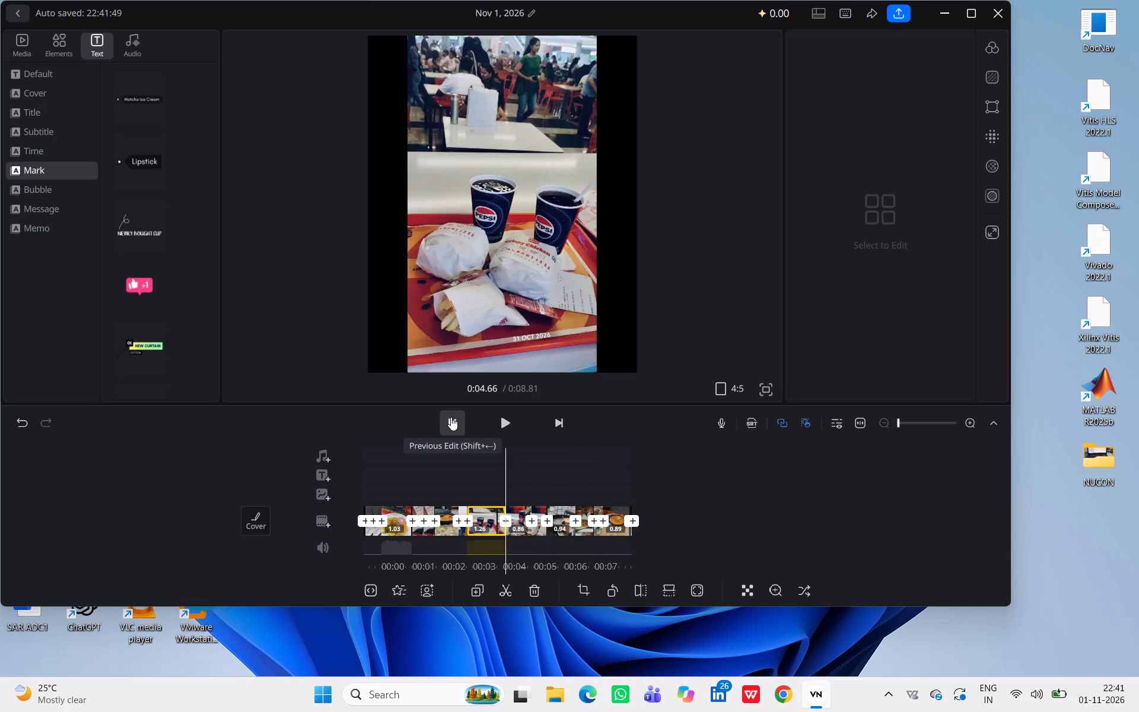
triple_click(451, 417)
triple_click(451, 417)
double_click(451, 417)
drag(451, 417, 483, 412)
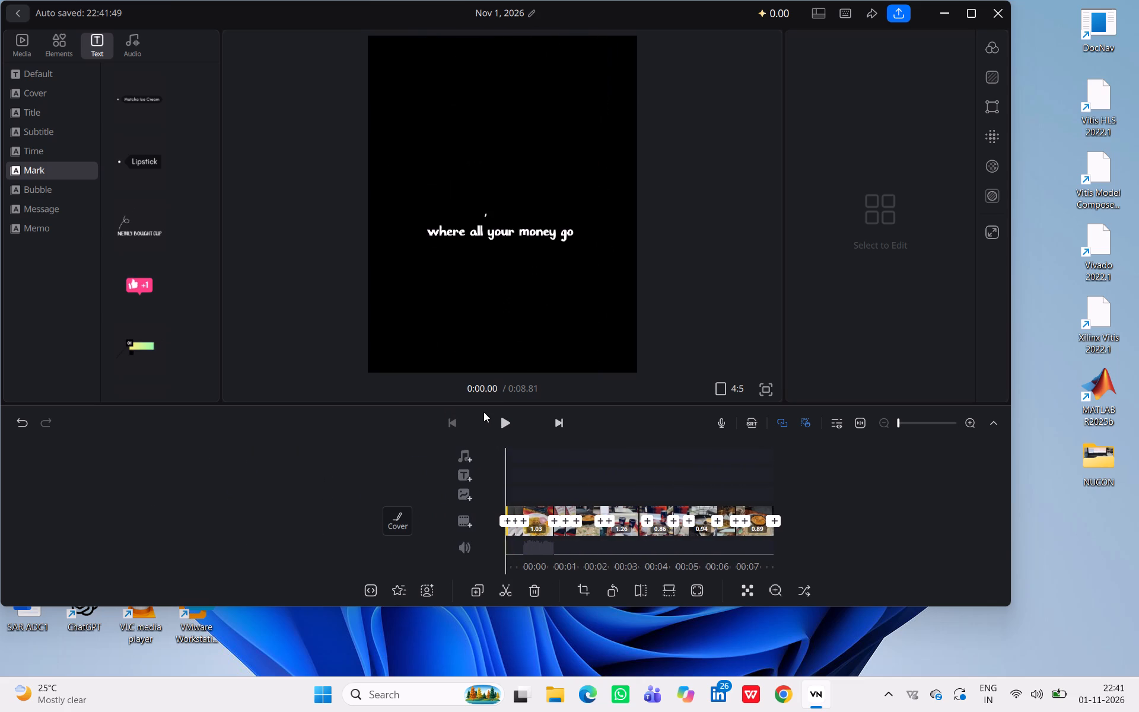
drag(483, 412, 500, 418)
click(500, 418)
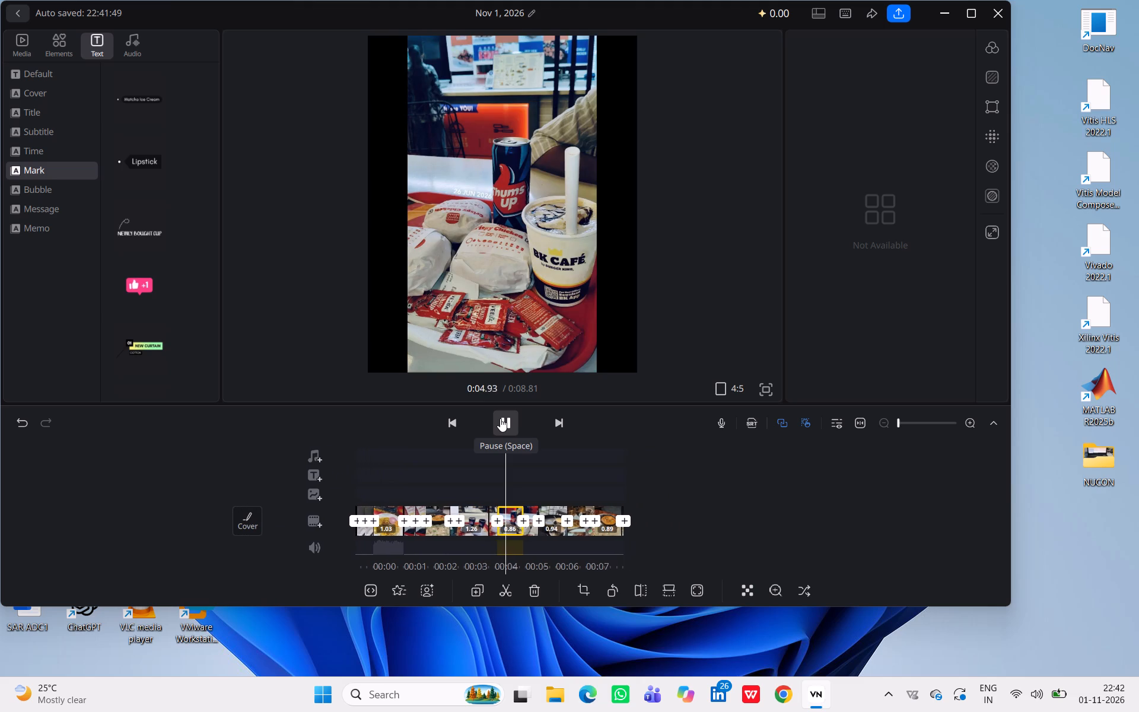
Trim the beginning of the Pepsi cups and burgers clip (9/17) to a duration of 0.94 and apply it.
triple_click(455, 426)
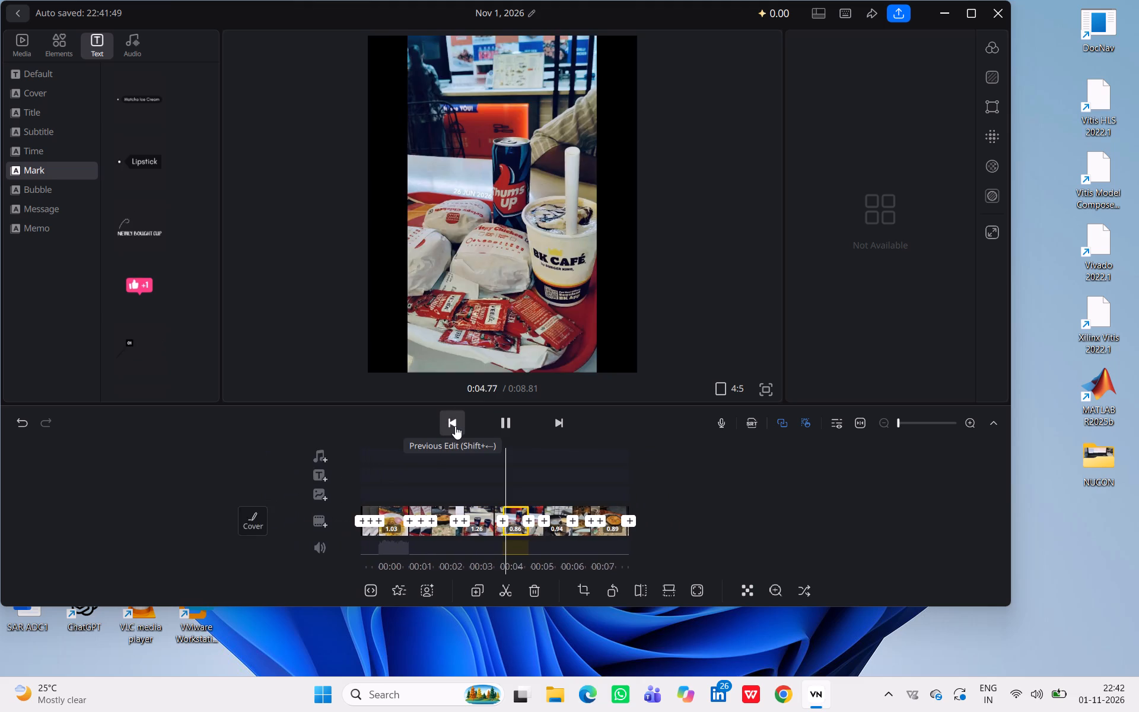
click(455, 426)
drag(455, 426, 504, 431)
click(504, 431)
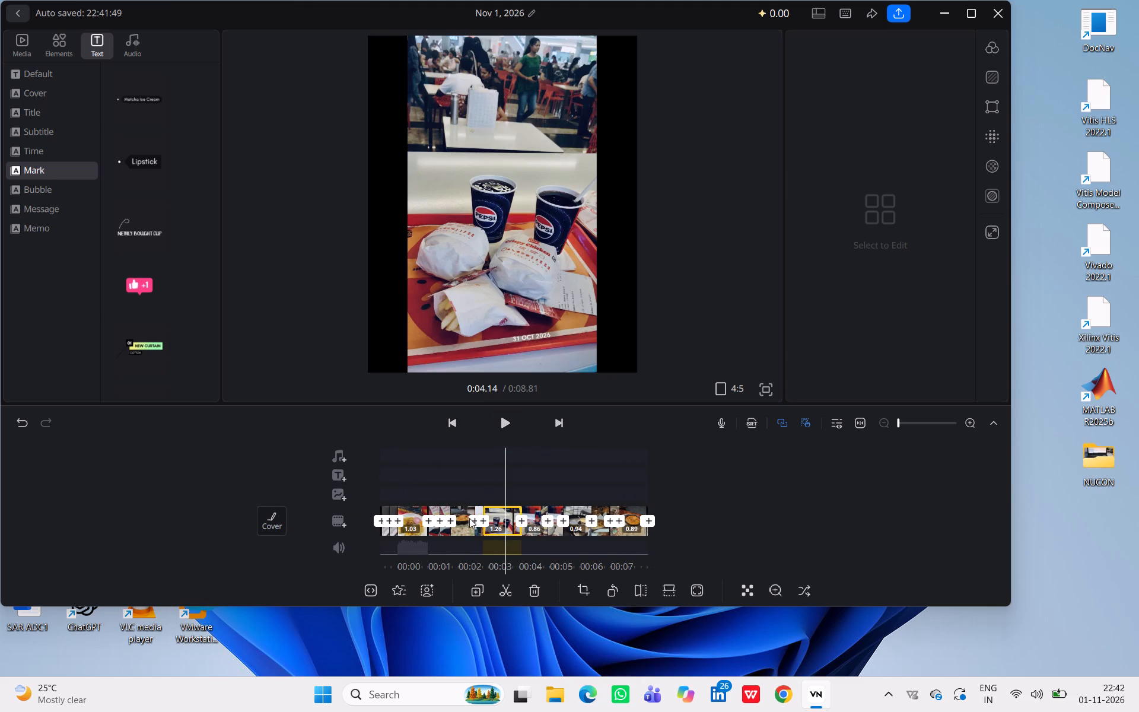
click(373, 589)
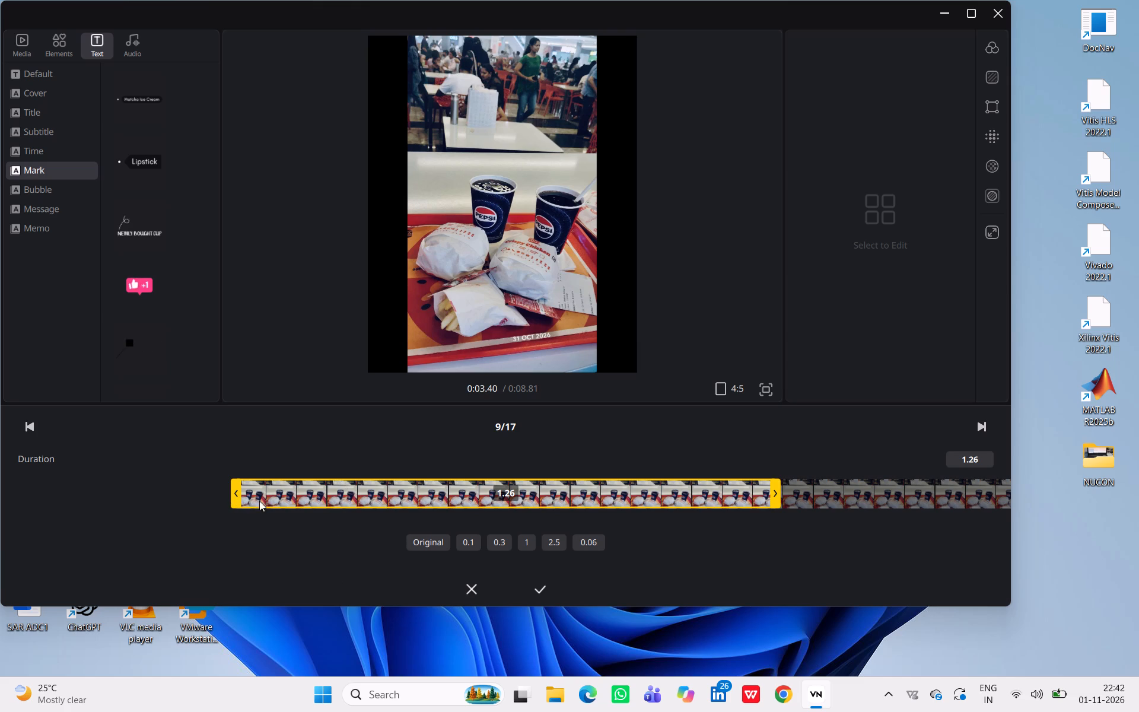
drag(236, 494, 370, 488)
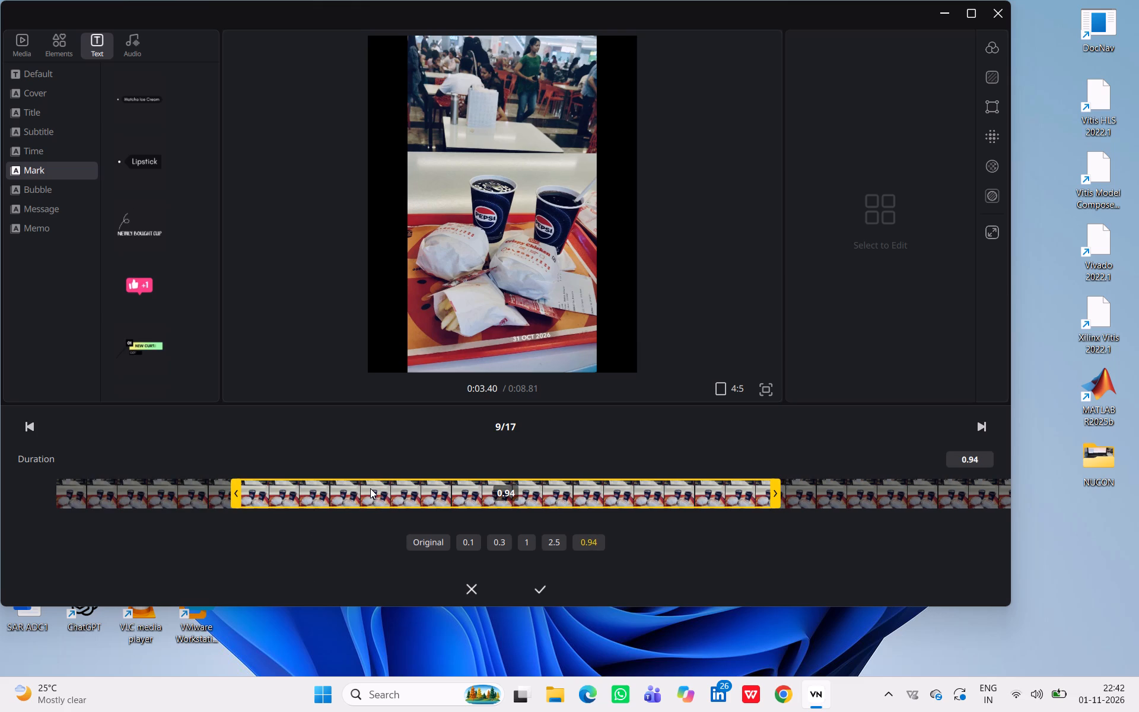
click(532, 592)
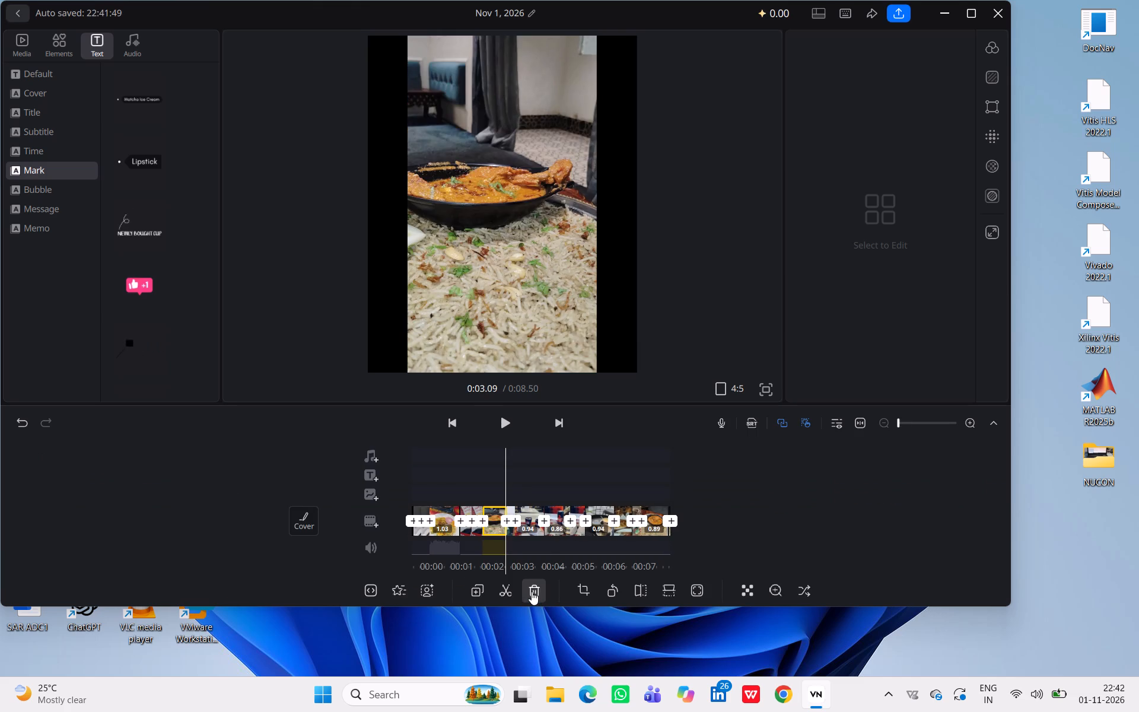
Play the whole video from the start to review the trimmed edit.
triple_click(454, 431)
triple_click(454, 431)
click(454, 431)
drag(454, 431, 520, 446)
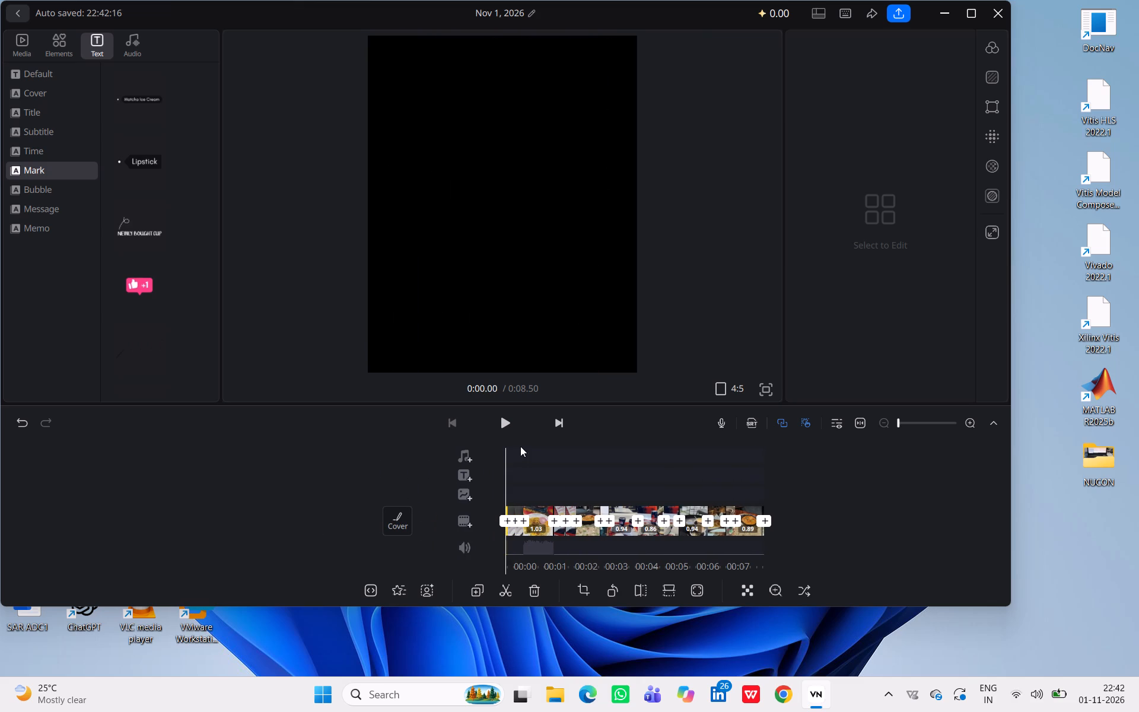
drag(520, 446, 500, 417)
click(500, 417)
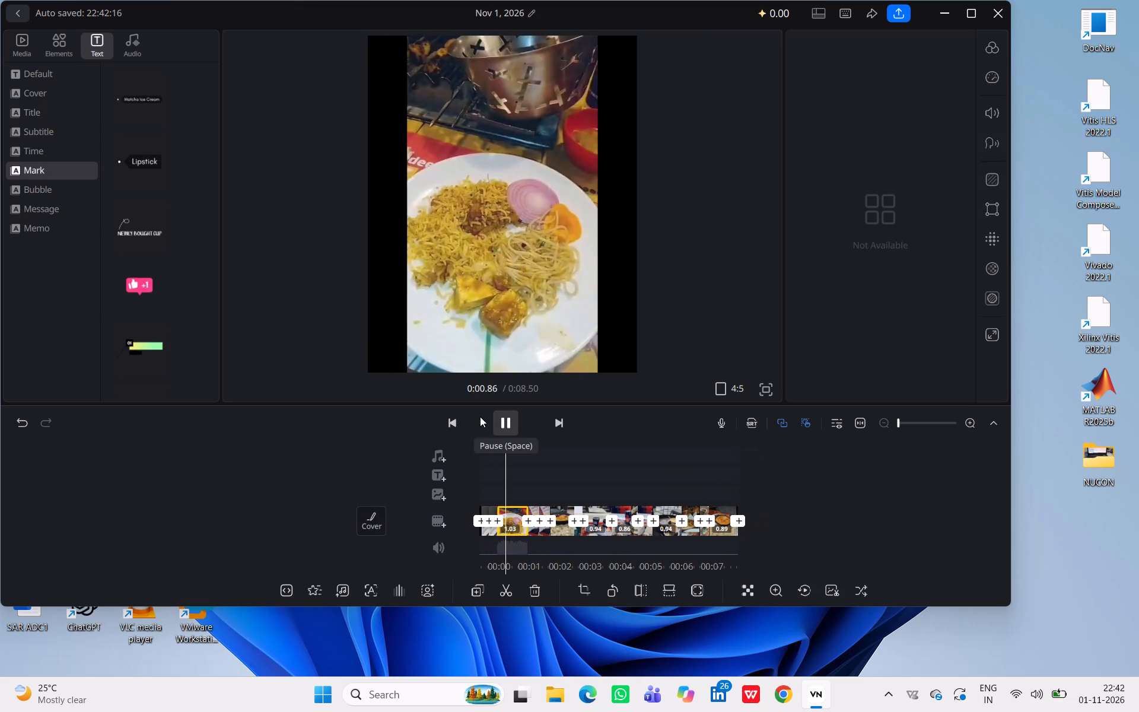
triple_click(456, 427)
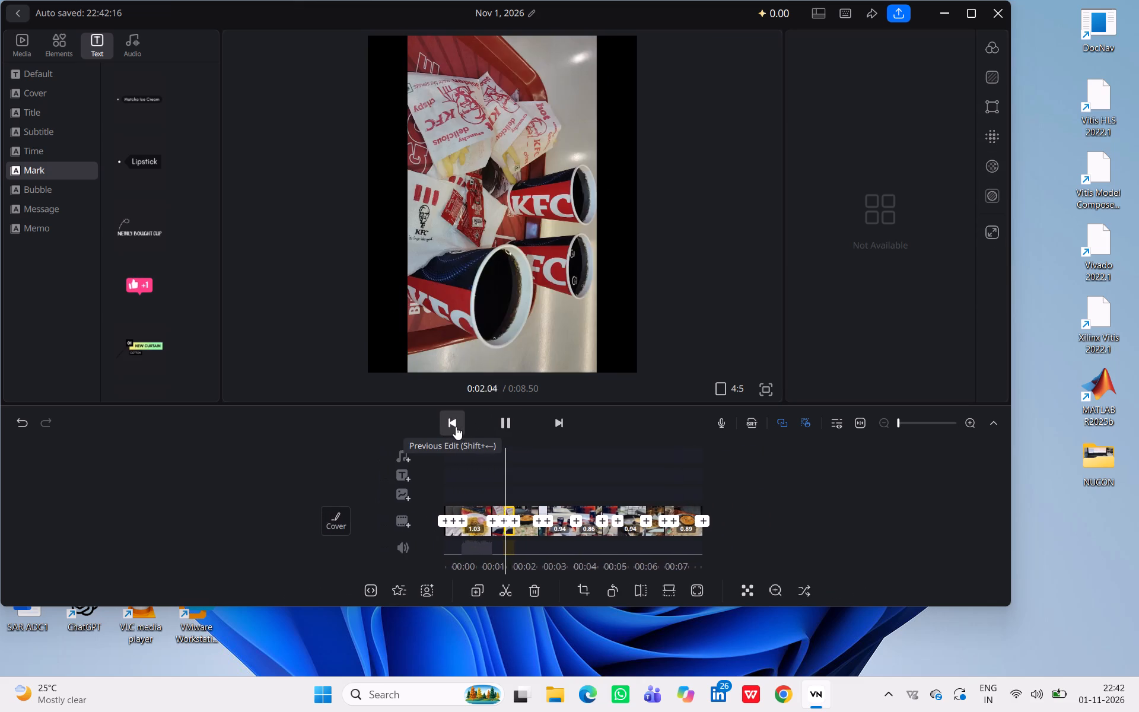
double_click(456, 427)
drag(456, 427, 503, 424)
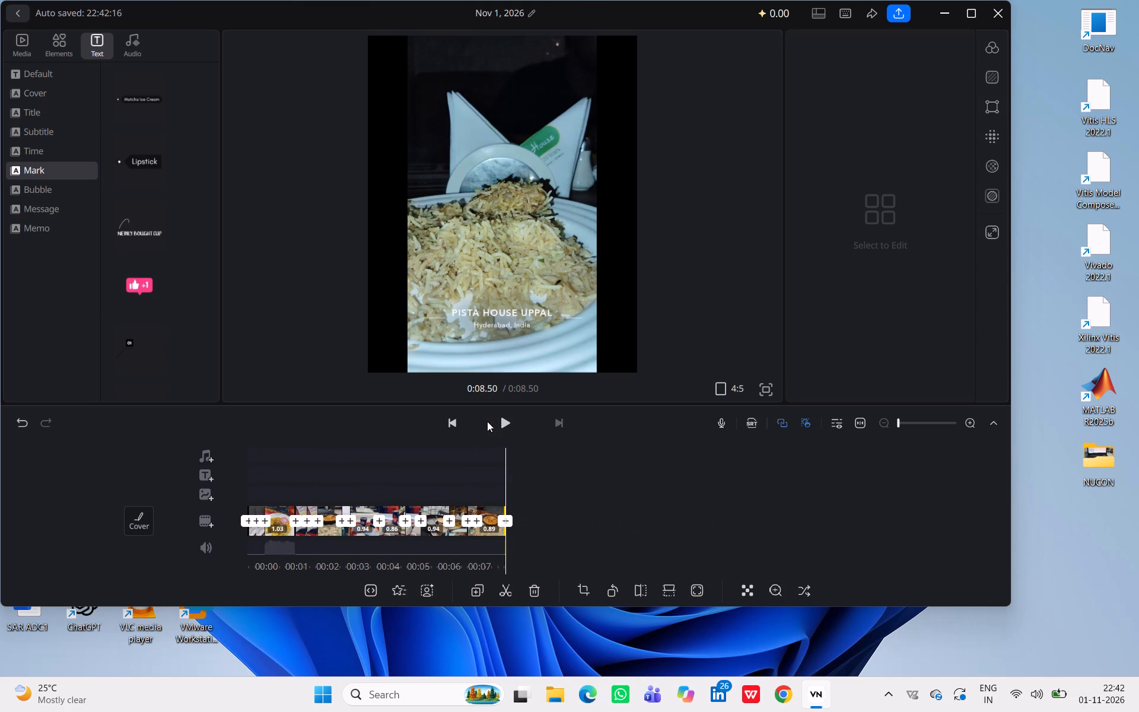
Replay the closing section around the pizza and wings, Nesta Cafe and curry platter clips to check its pacing.
click(471, 507)
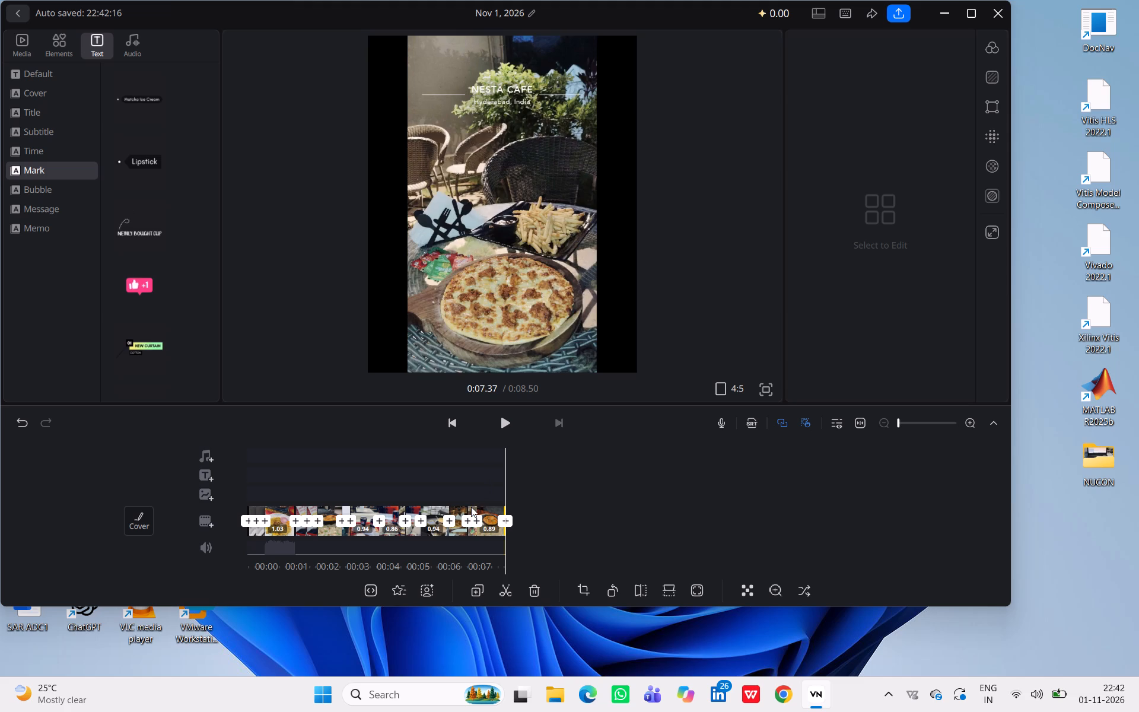
click(437, 591)
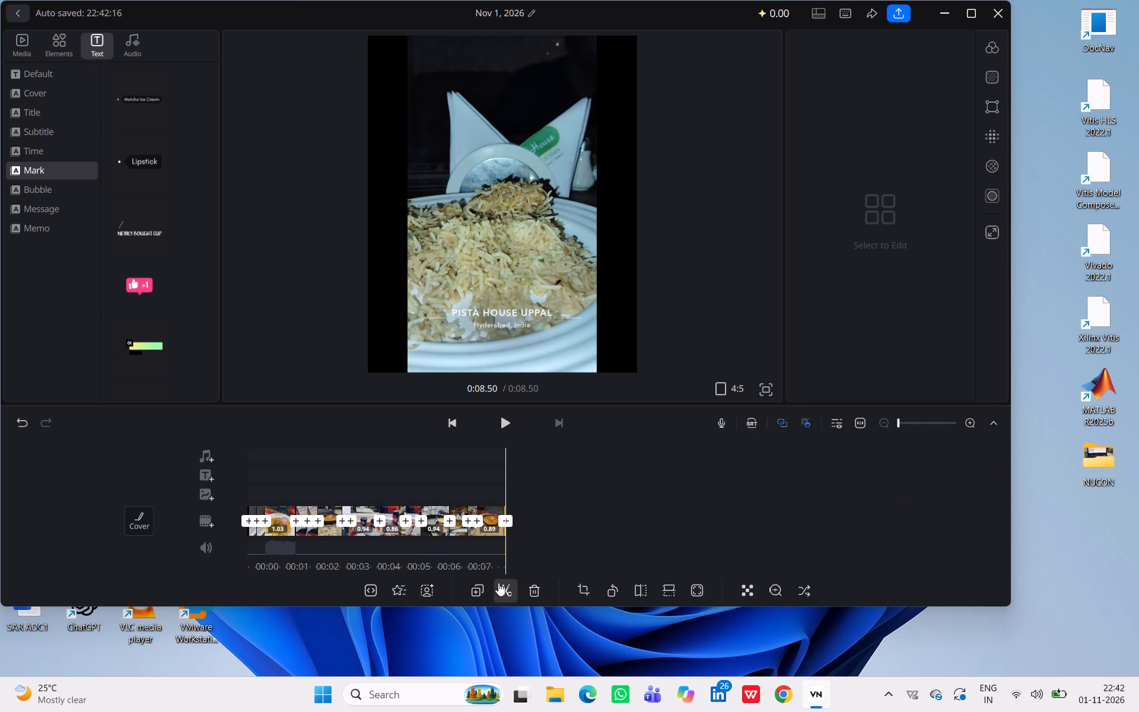
click(450, 434)
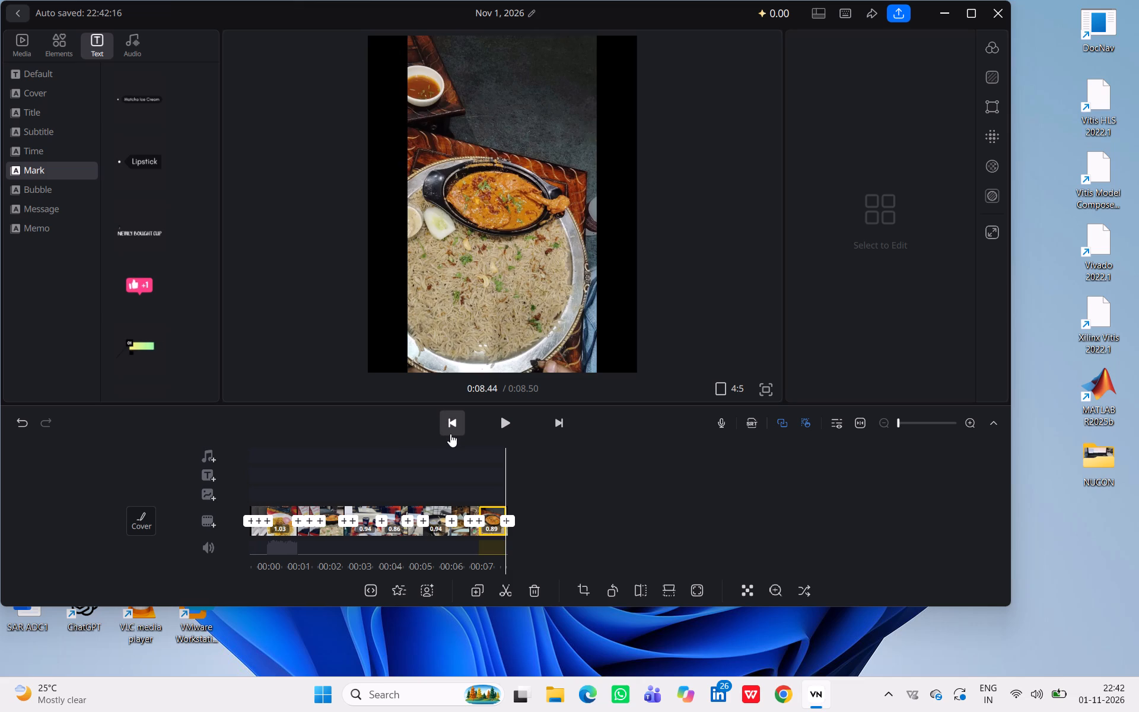
click(451, 433)
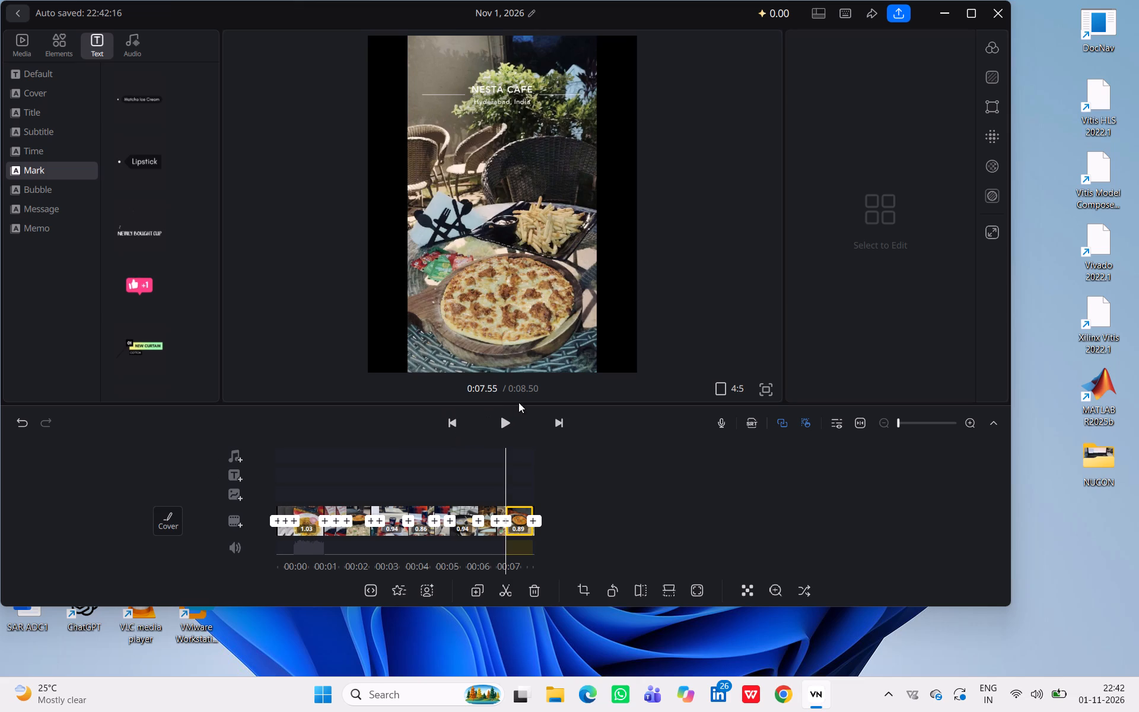
click(508, 428)
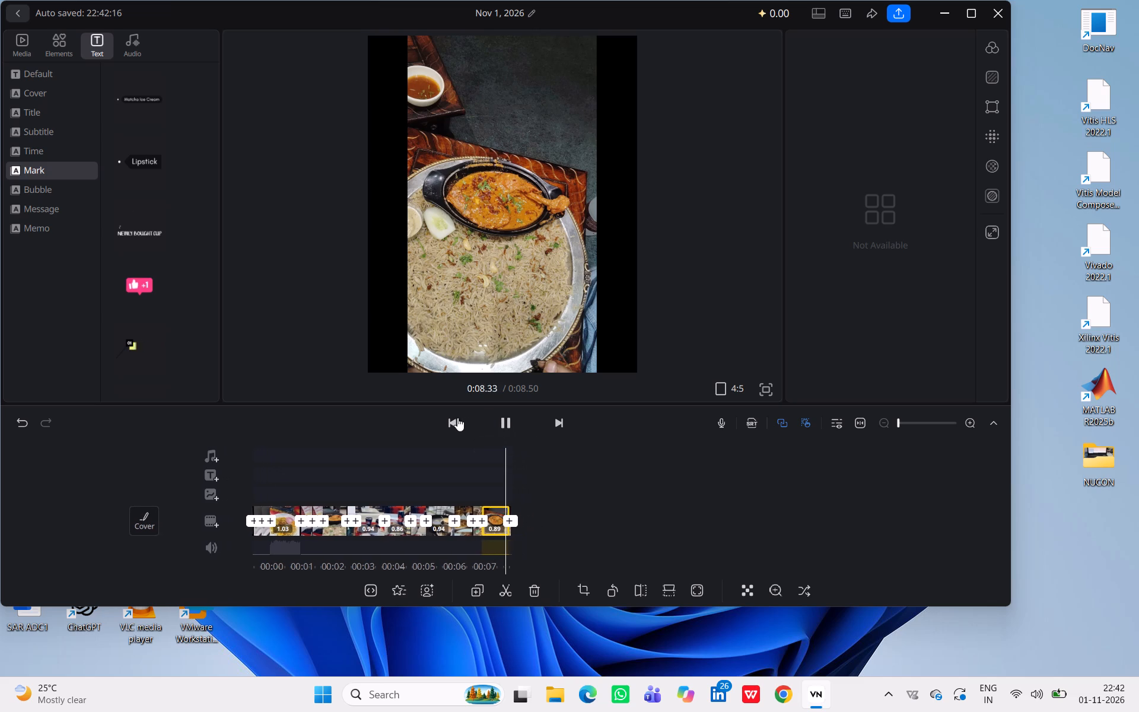
triple_click(443, 421)
click(443, 421)
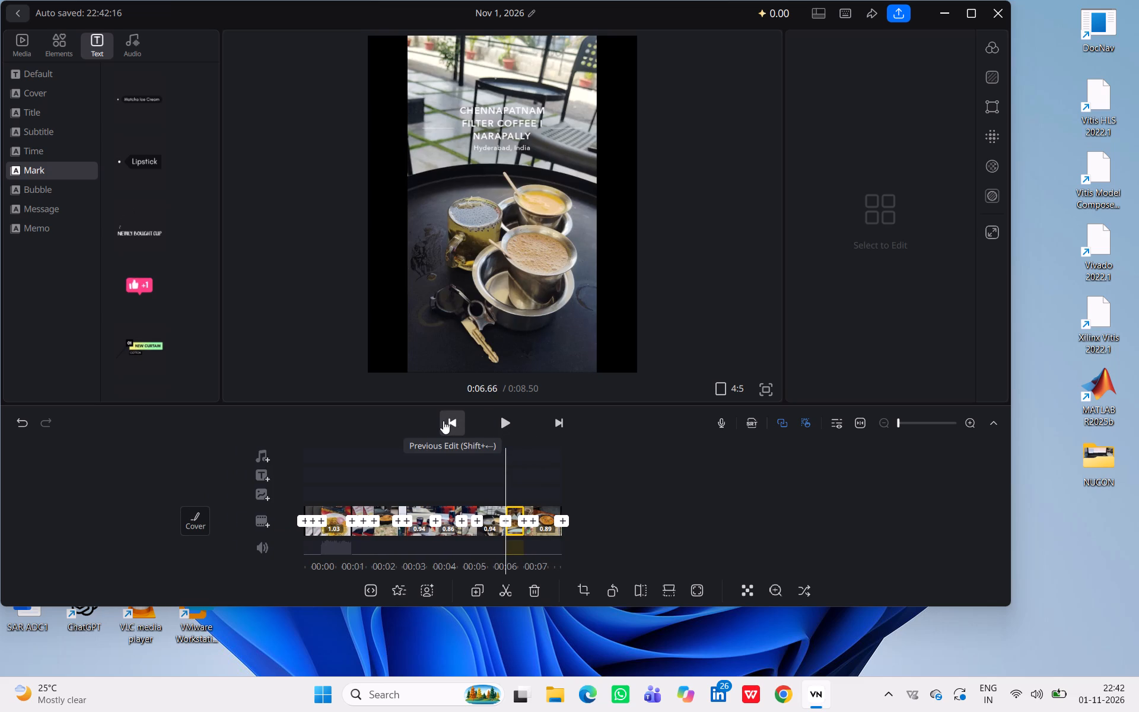
click(503, 416)
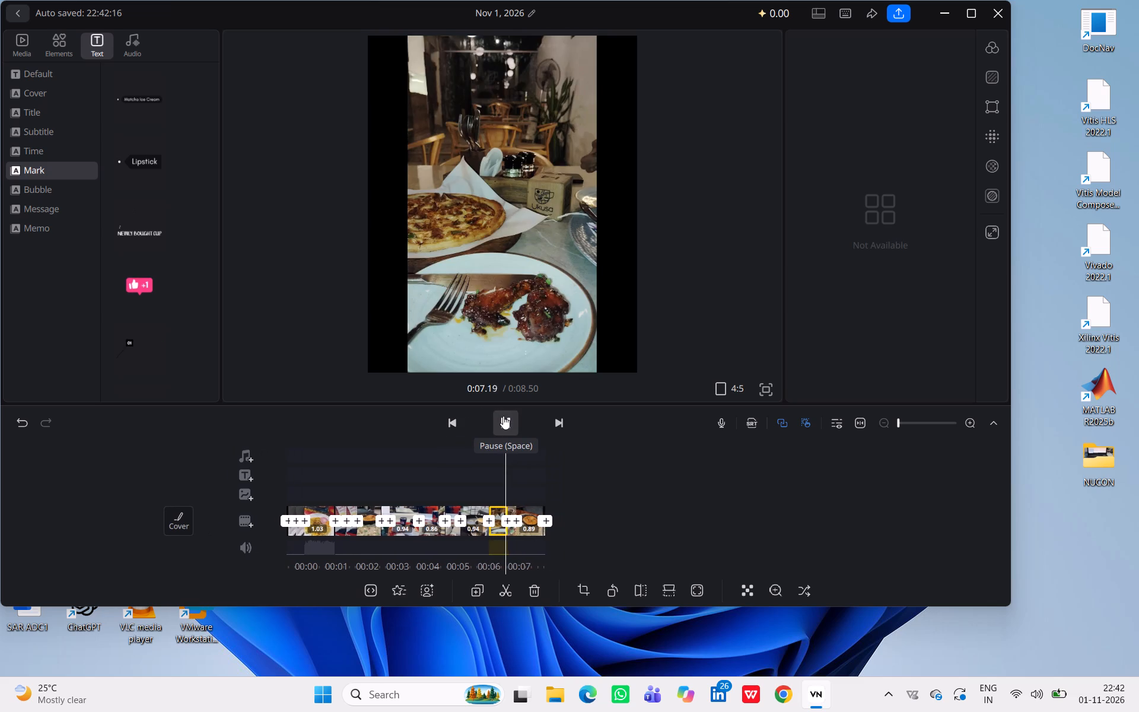
click(503, 416)
click(454, 418)
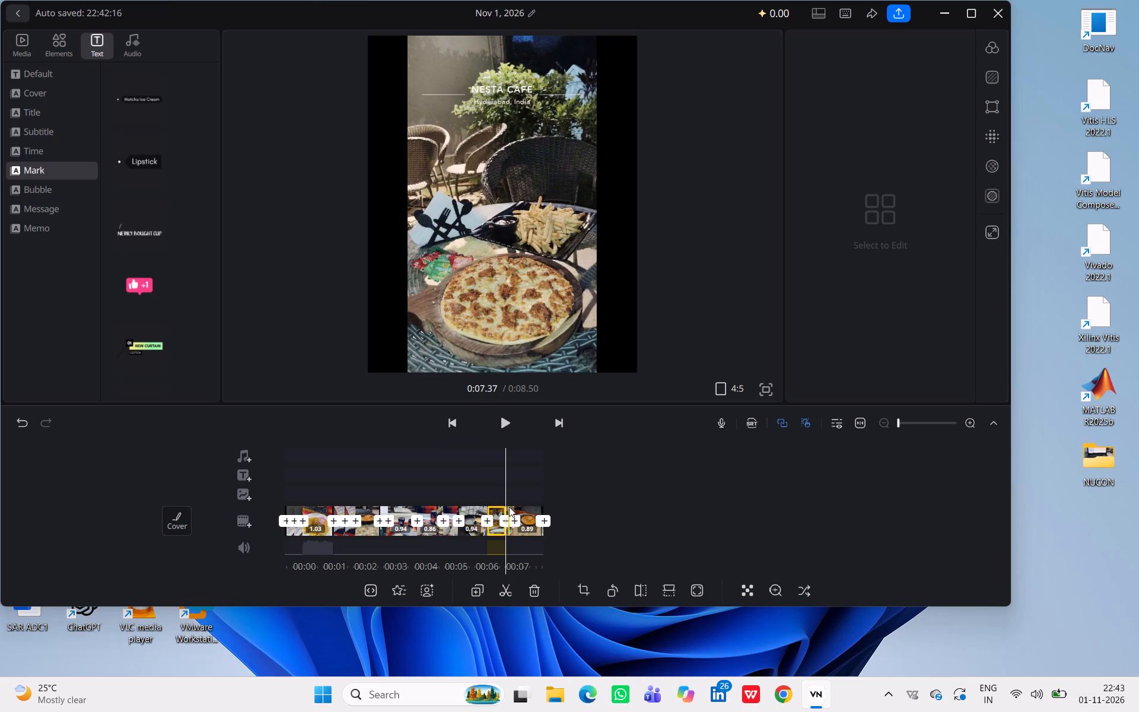
Duplicate the 0.60 pizza and chicken wings clip that sits just before the Nesta Cafe clip.
click(509, 507)
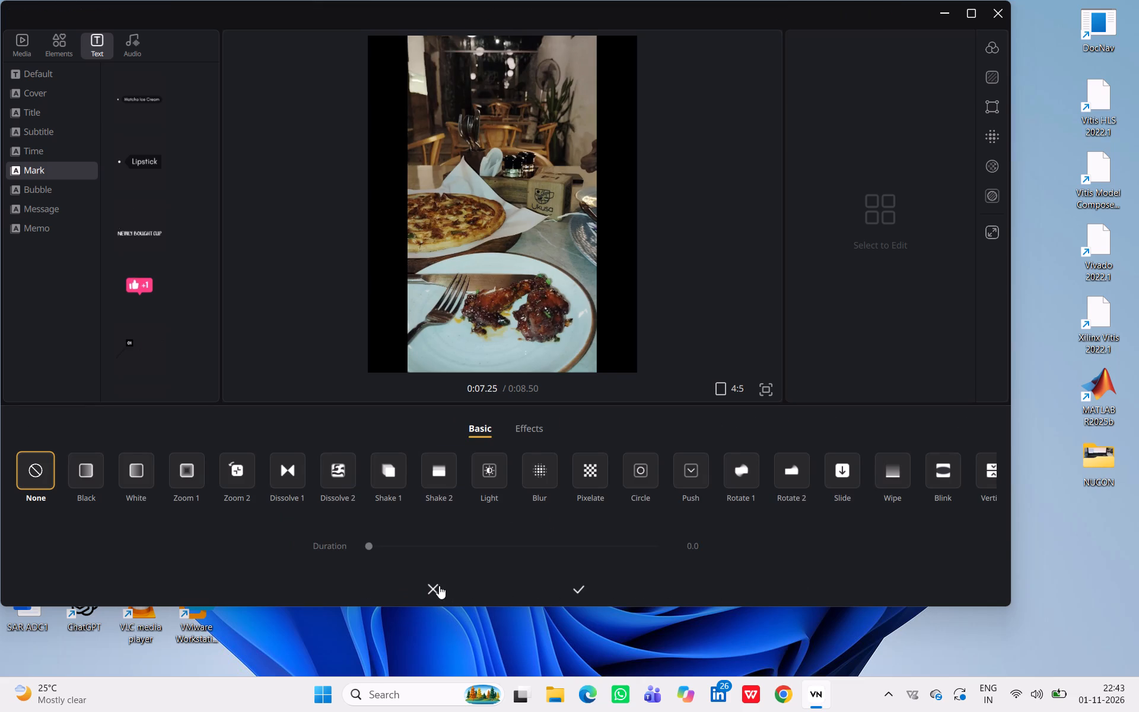
click(439, 585)
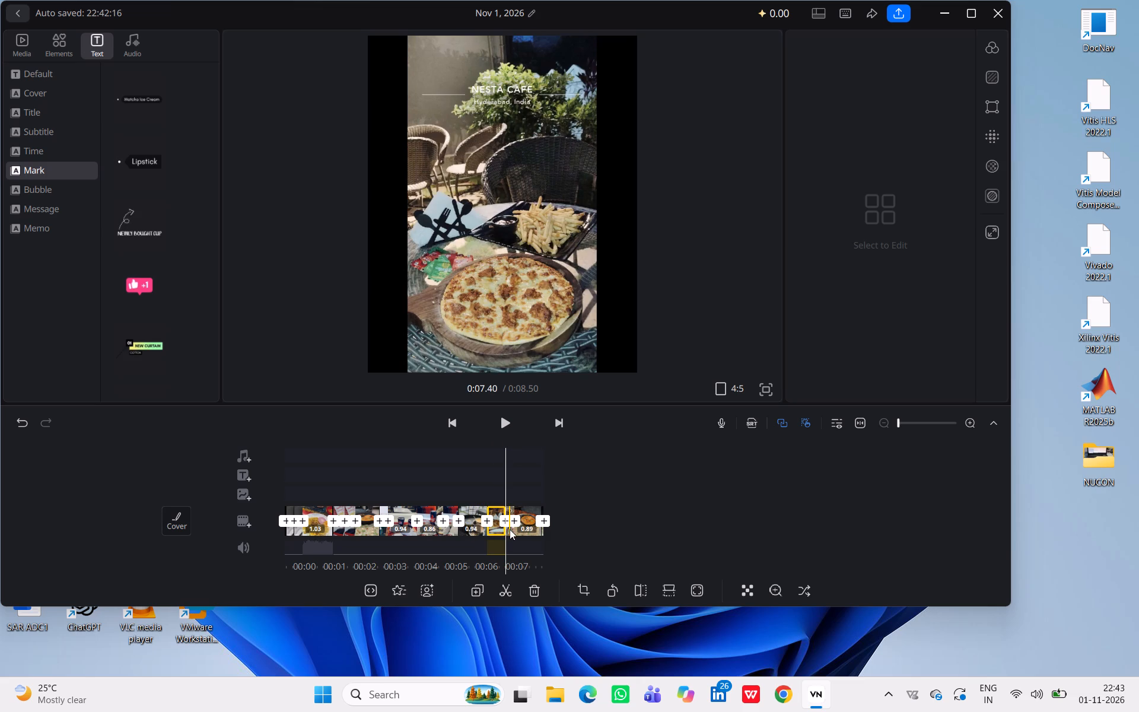
click(478, 595)
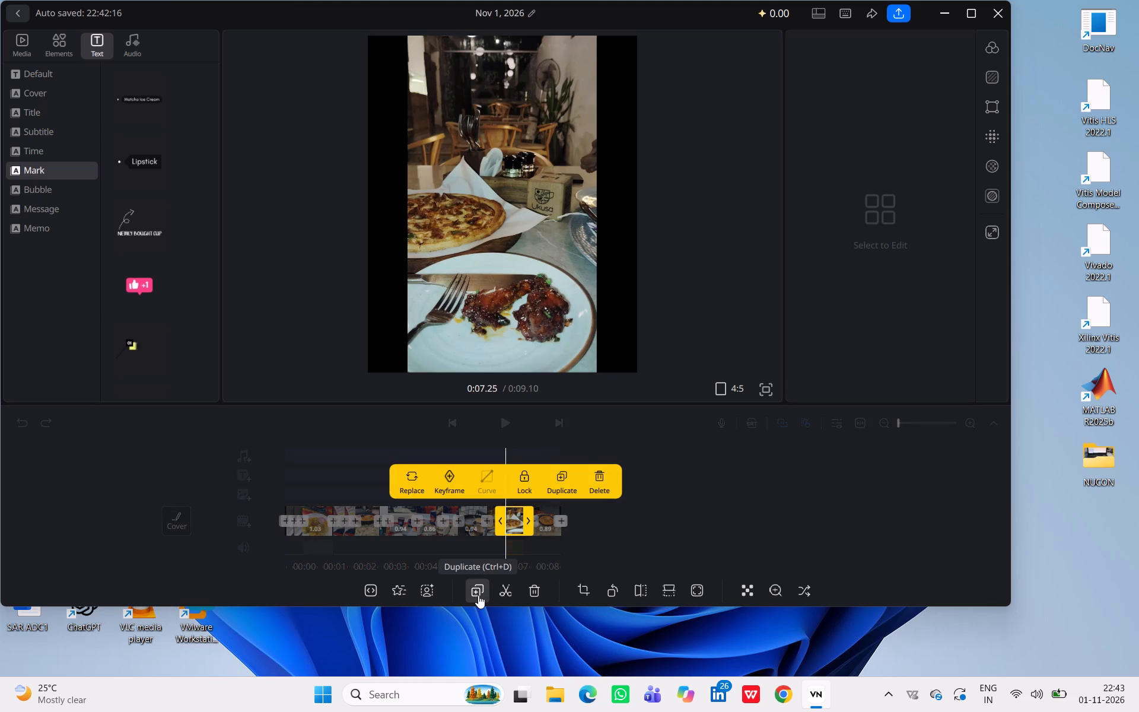
click(500, 520)
click(646, 357)
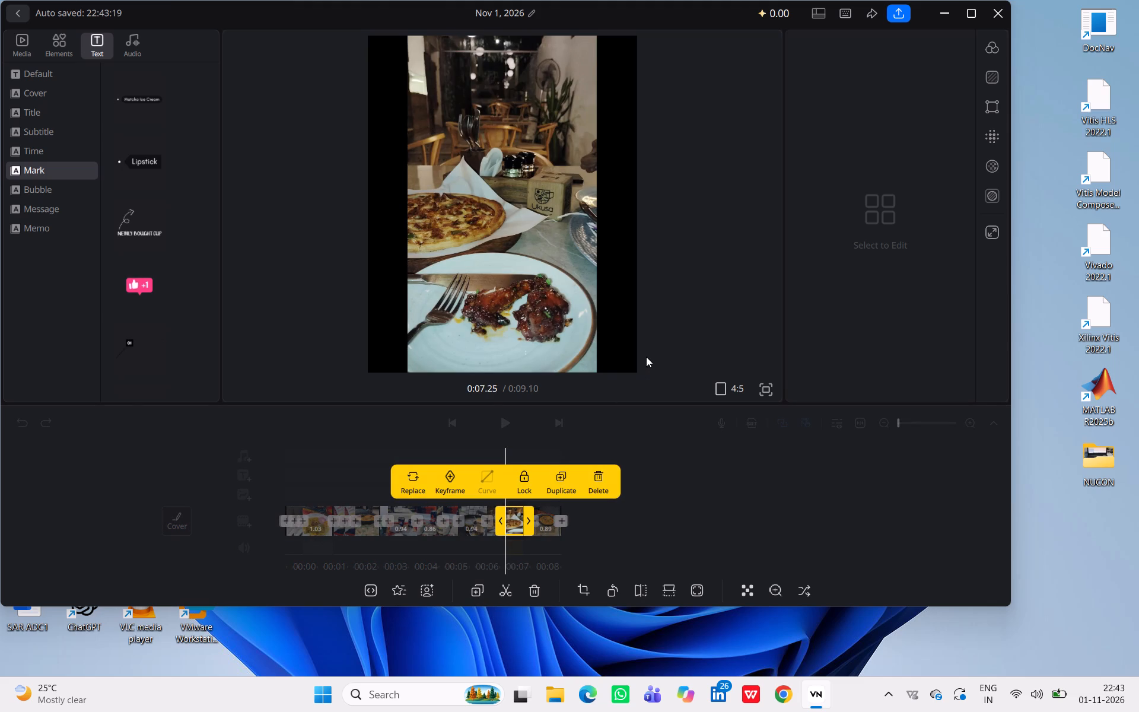
Play the section from the original pizza and wings clip through its duplicate and the Nesta Cafe clip to check the flow.
click(505, 512)
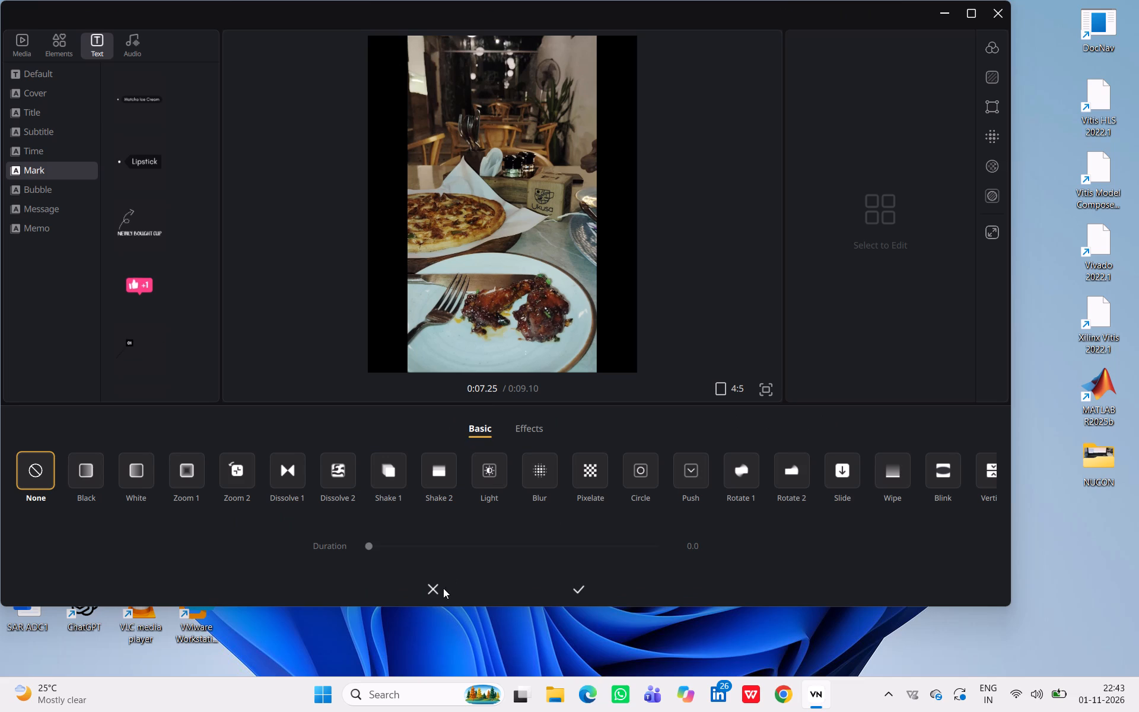
click(437, 592)
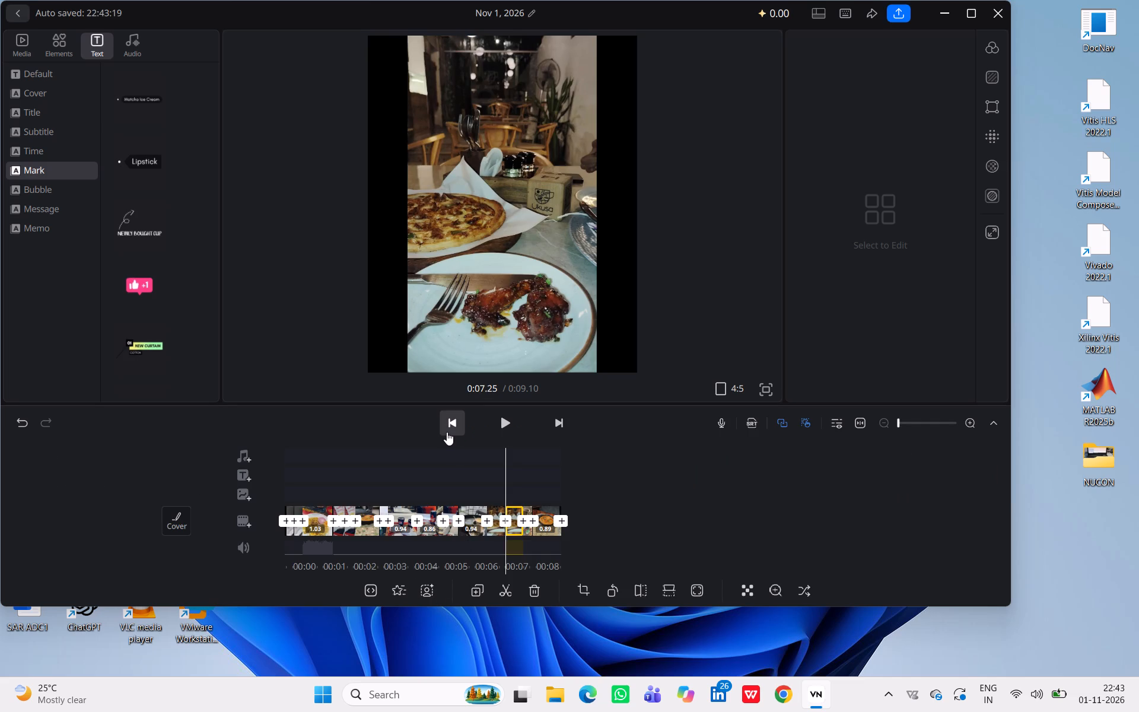
click(447, 432)
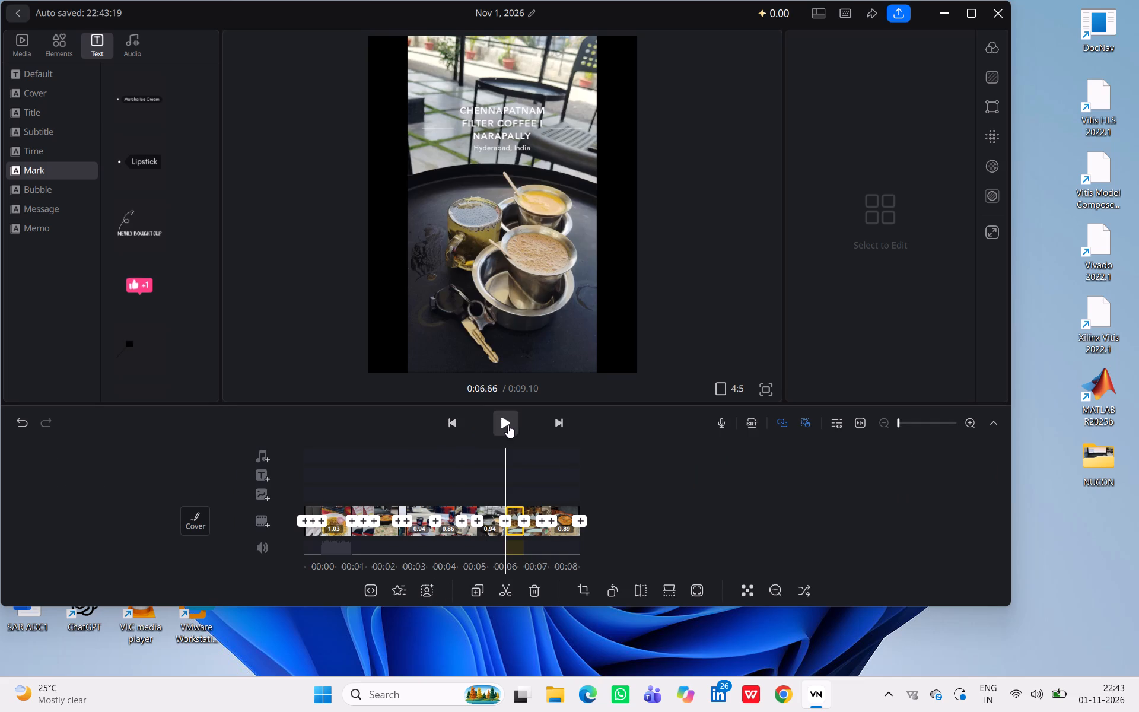
click(510, 424)
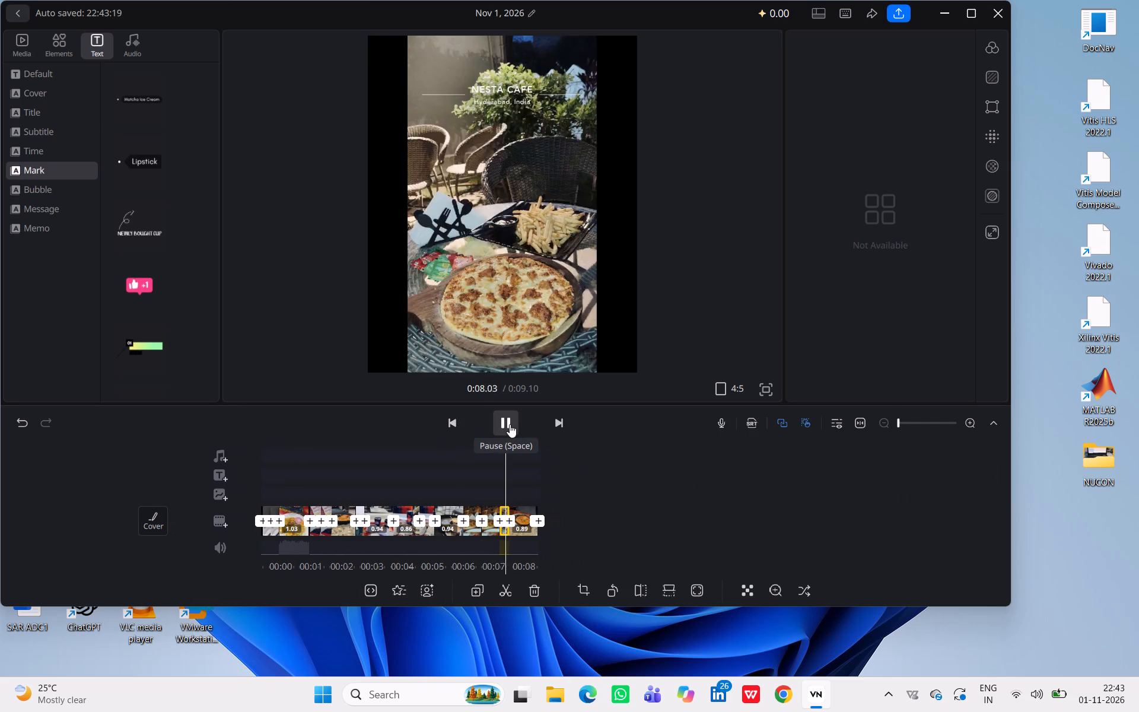
click(510, 424)
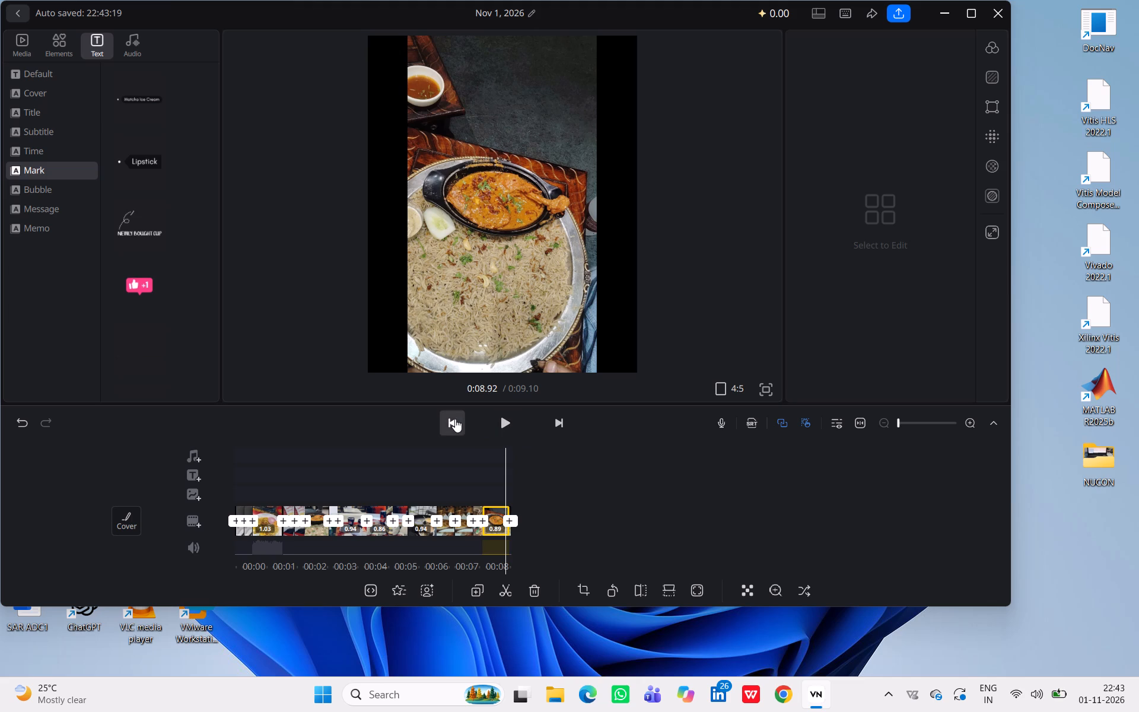
click(455, 419)
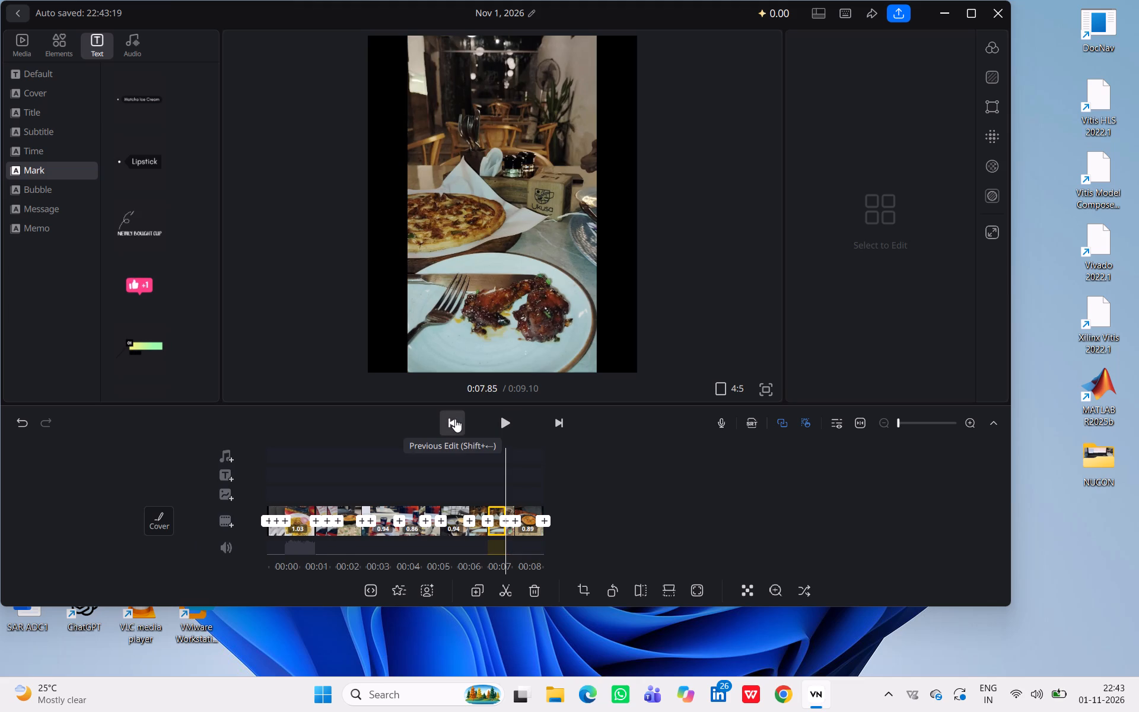
double_click(501, 424)
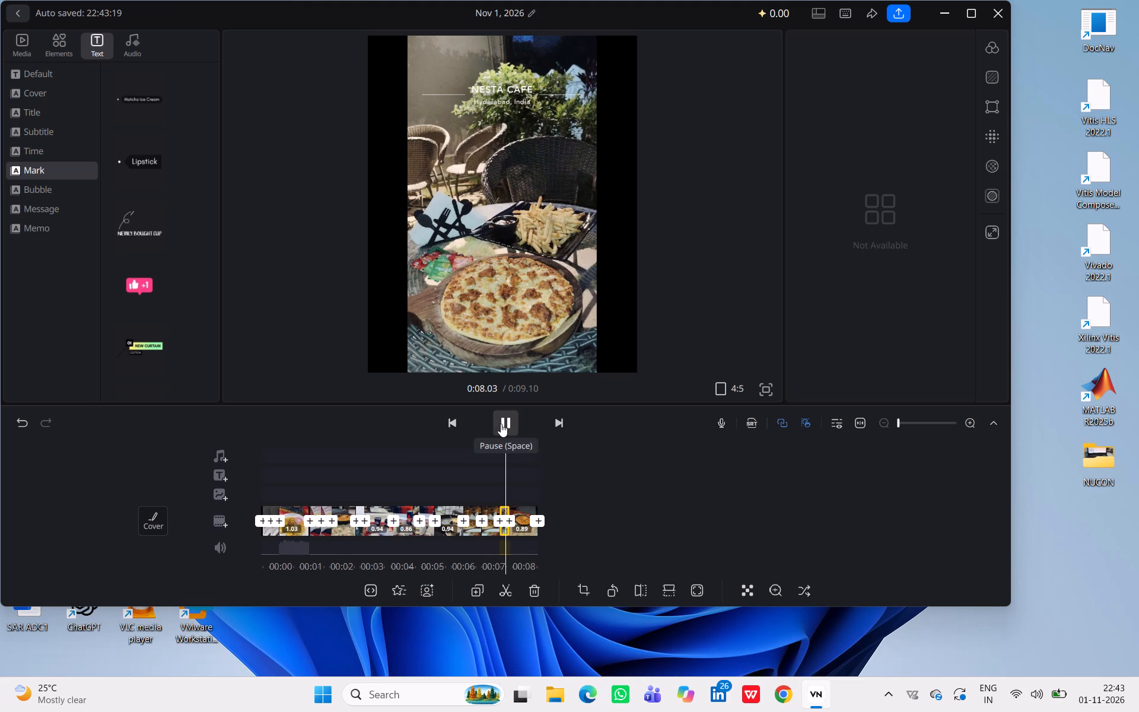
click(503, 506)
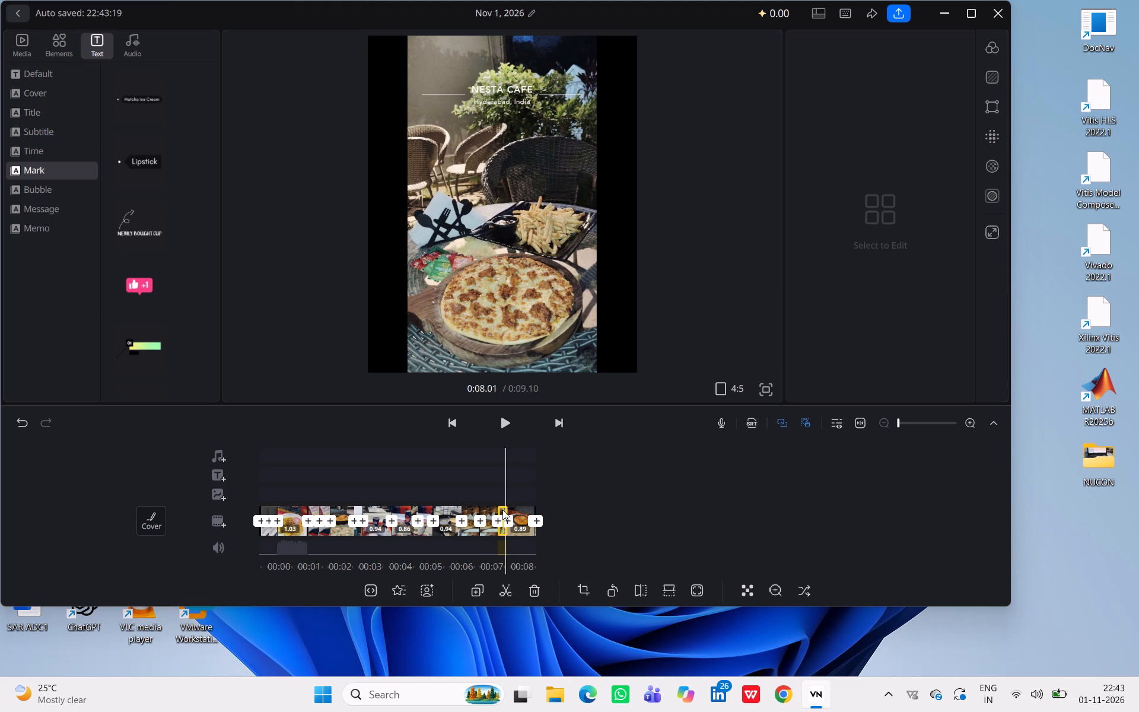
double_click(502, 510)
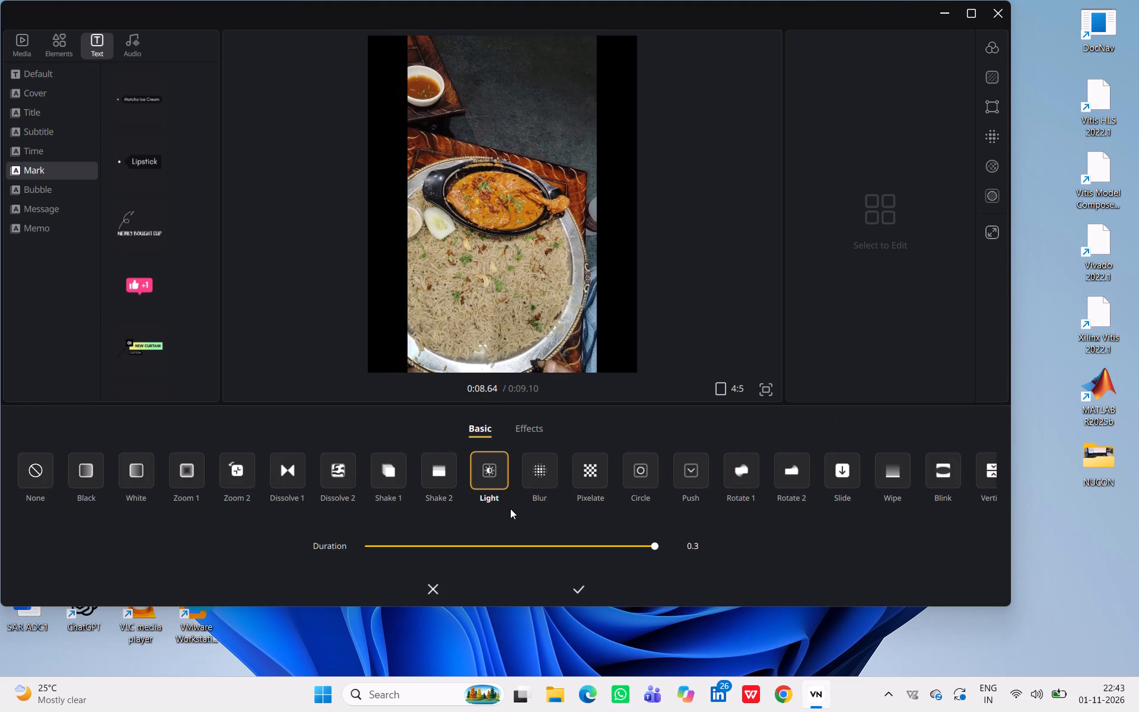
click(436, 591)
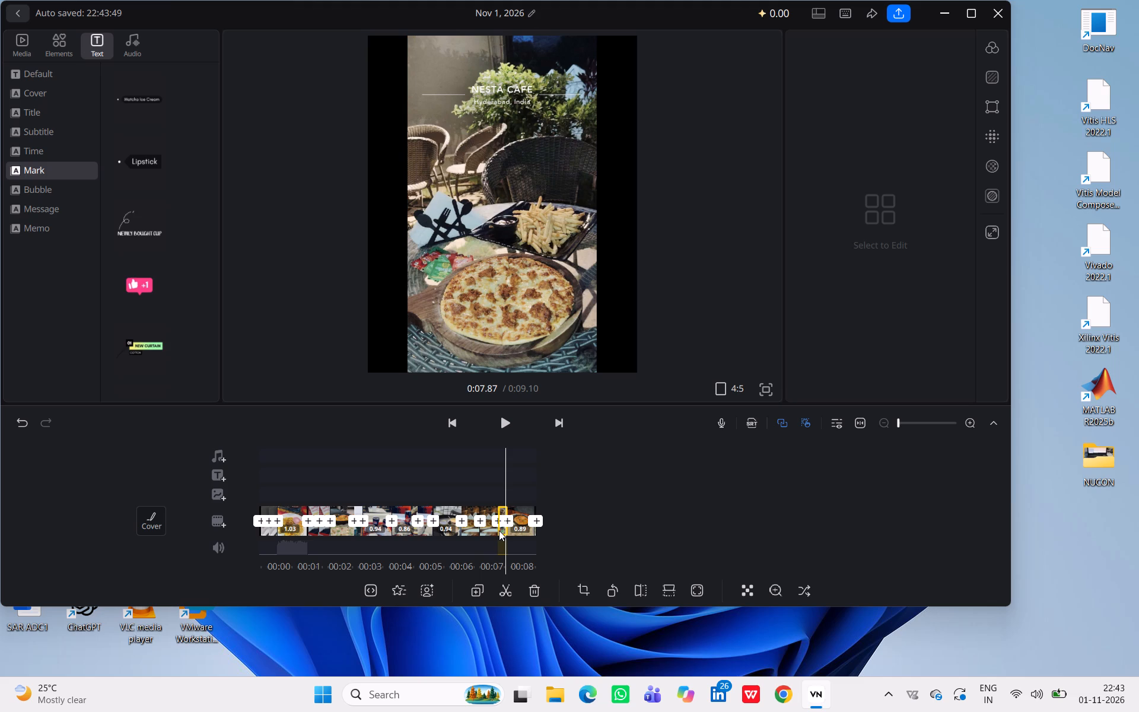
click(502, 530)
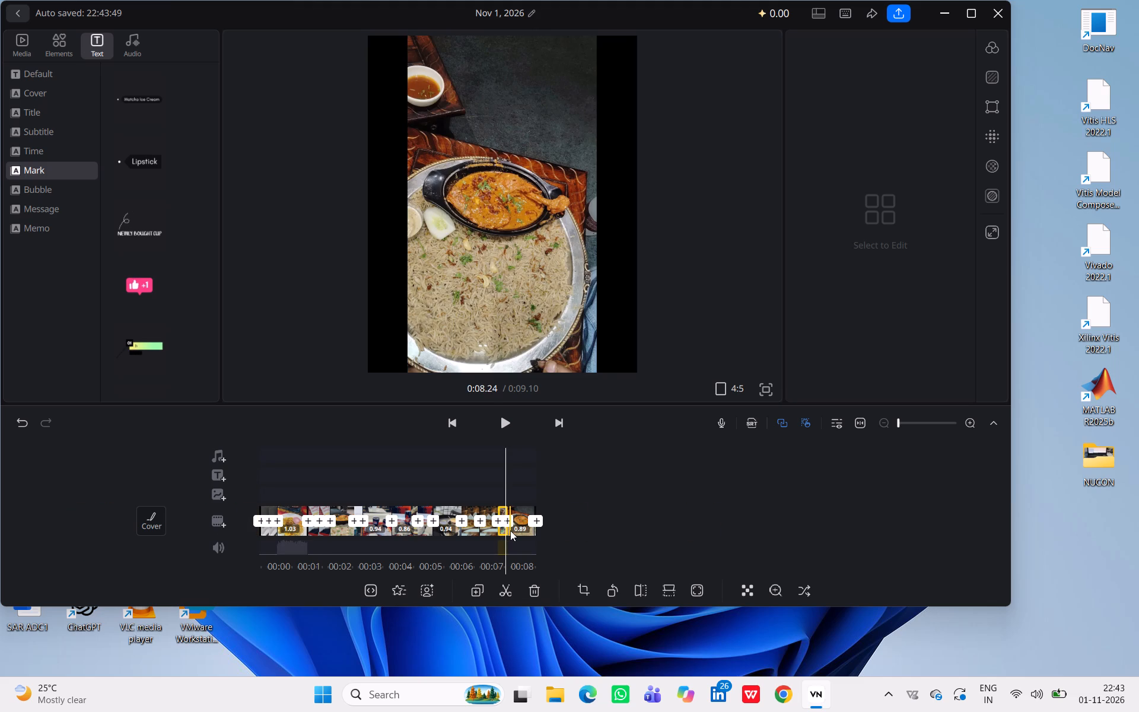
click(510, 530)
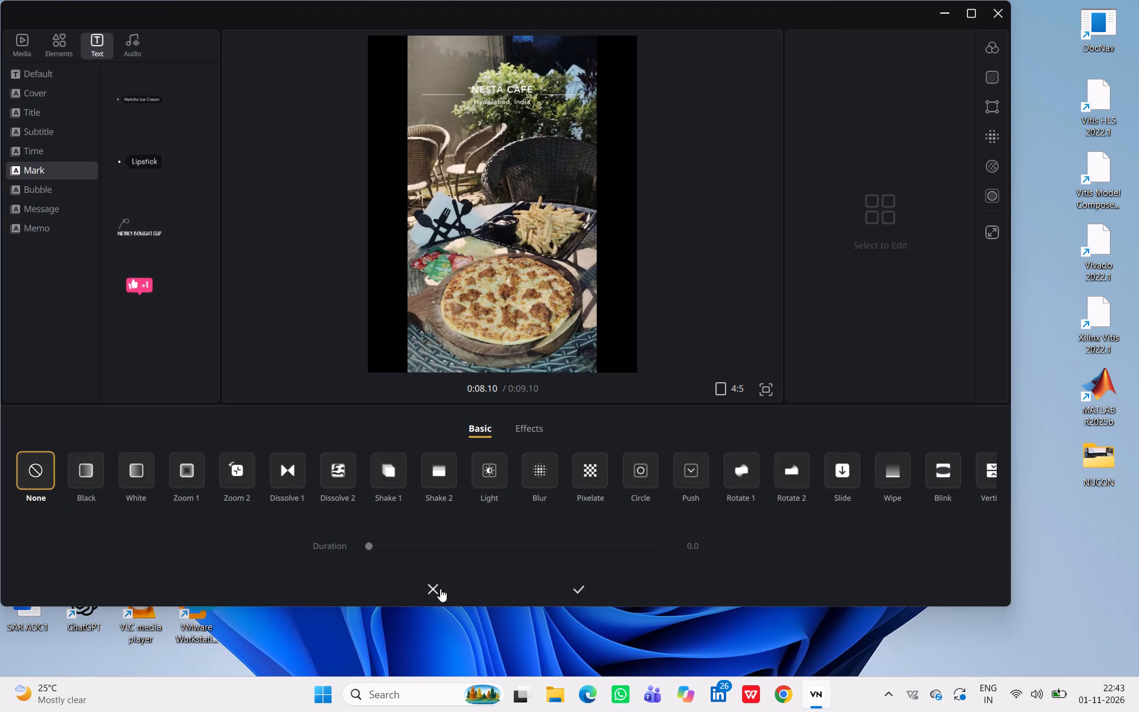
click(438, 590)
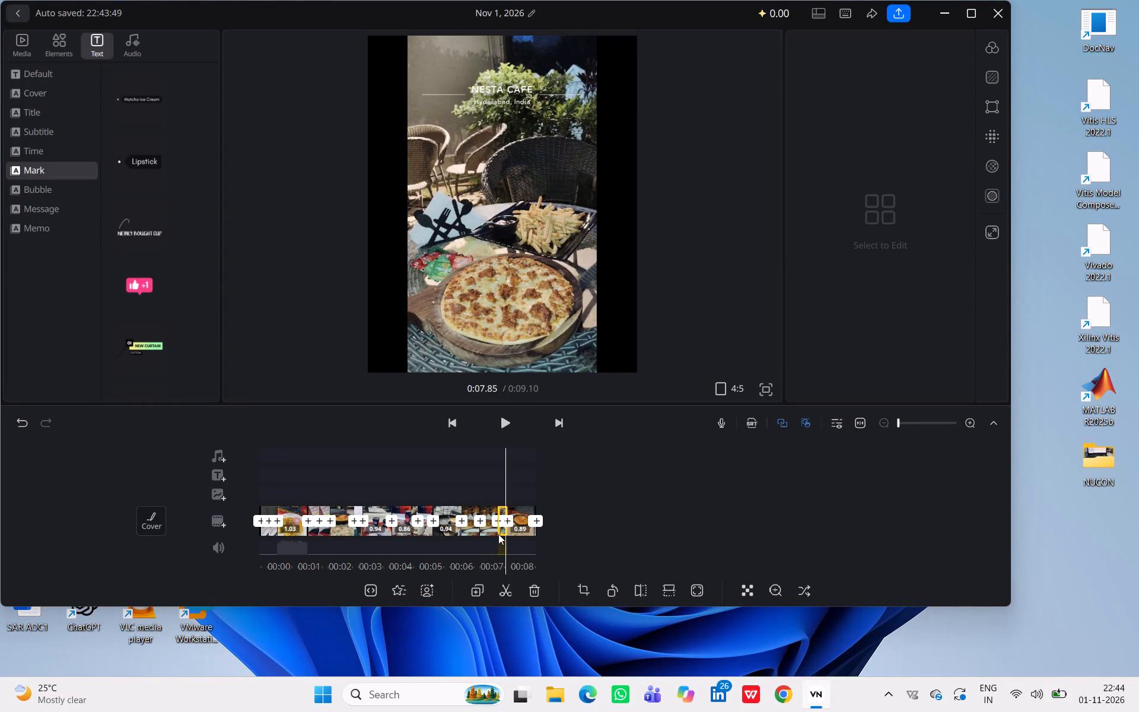
Move the short Nesta Cafe clip earlier in the sequence, ahead of the Pepsi cups and burgers clip.
drag(498, 534, 635, 542)
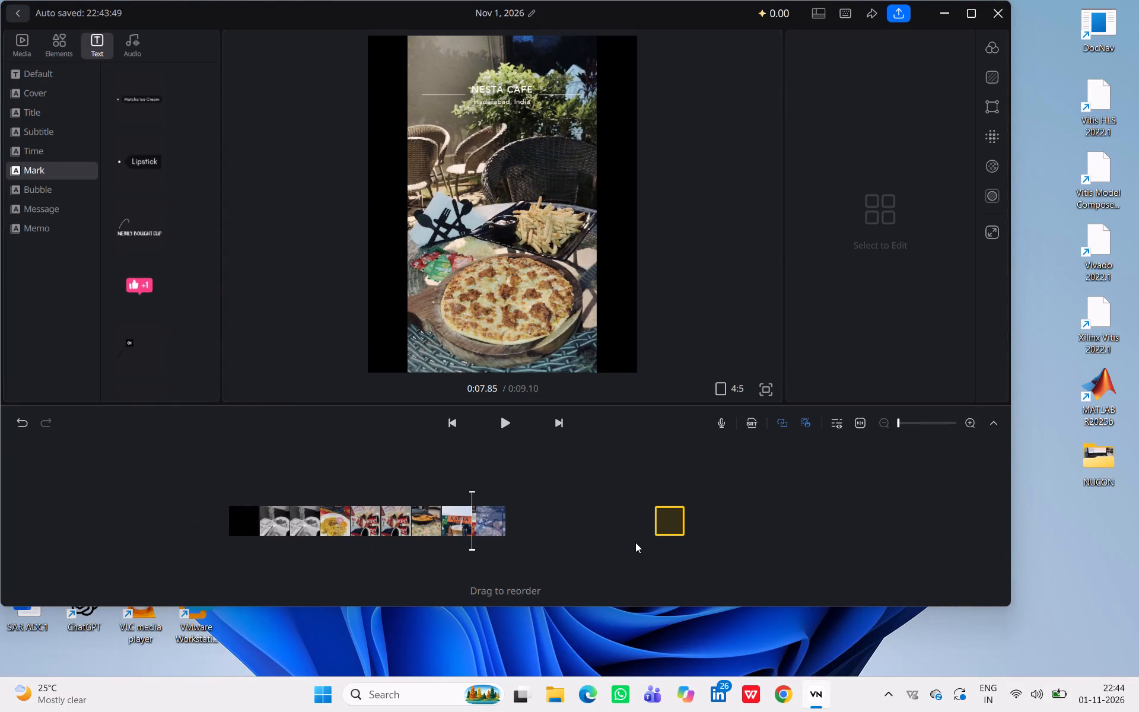
drag(635, 542, 671, 523)
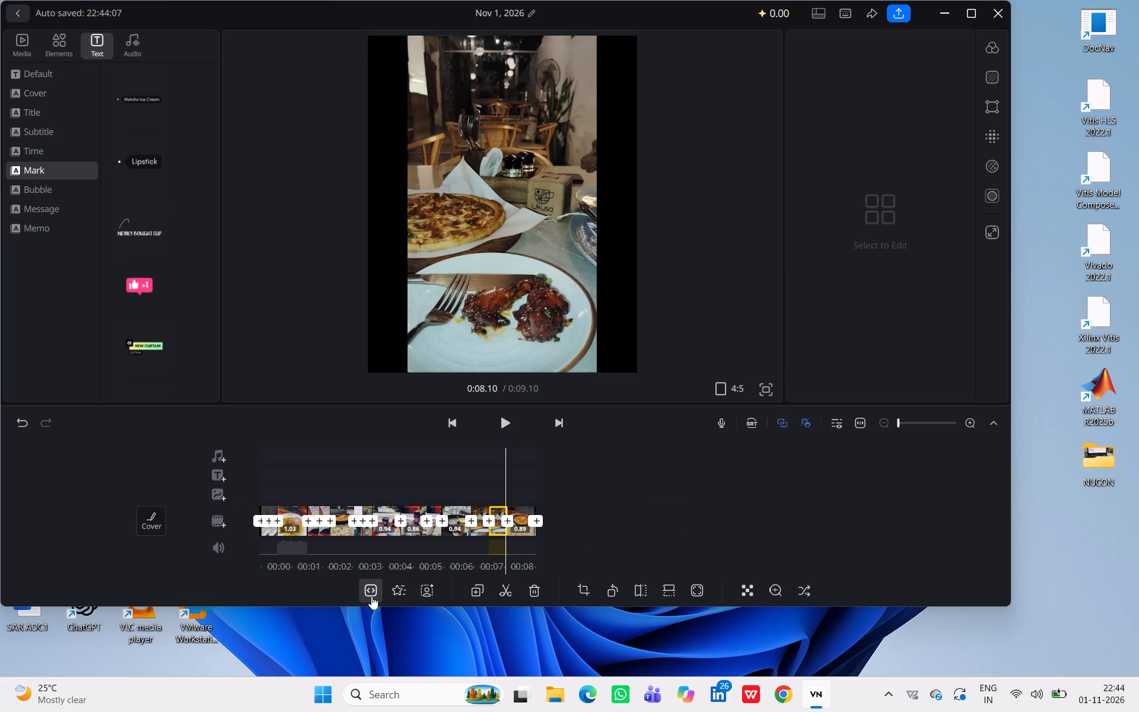
Trim the end of the duplicated pizza and wings clip (15/18) to a duration of about 0.56 and apply it.
click(371, 596)
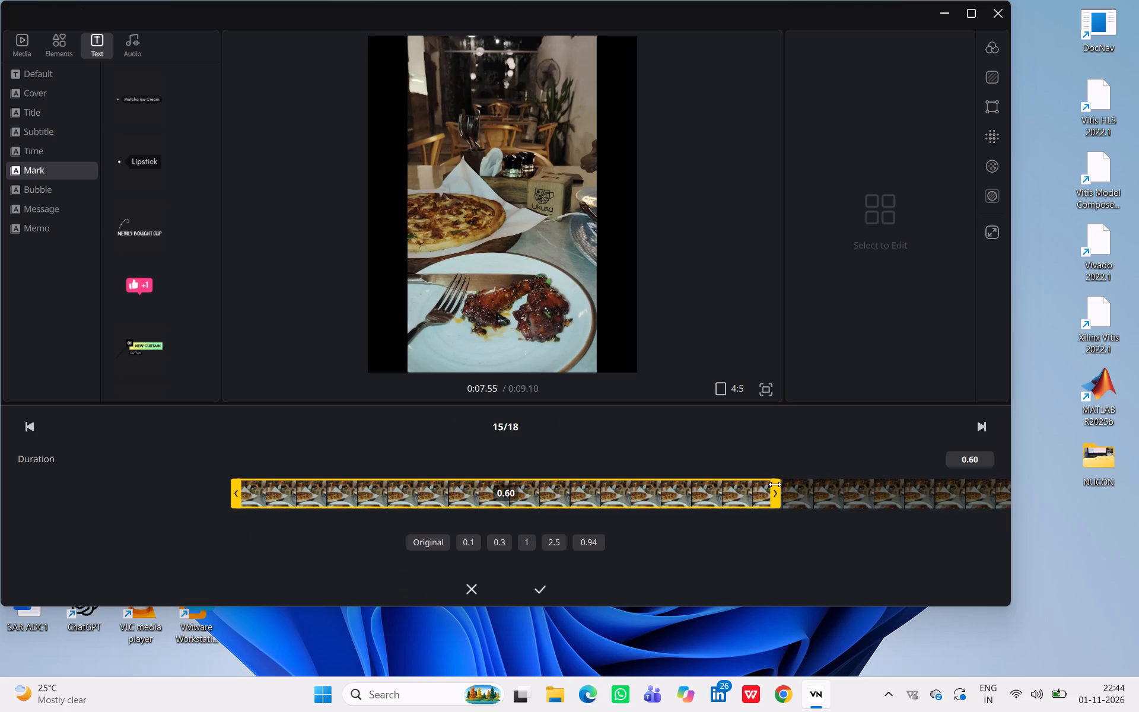
drag(775, 491, 727, 500)
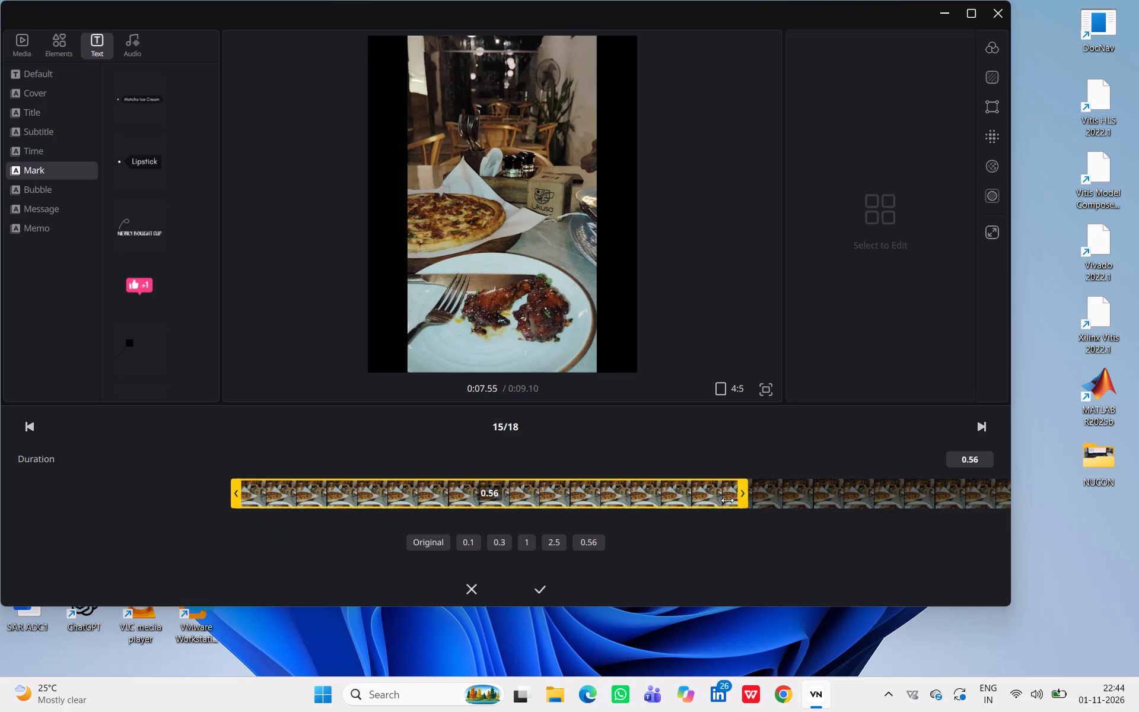
drag(727, 500, 728, 499)
click(542, 586)
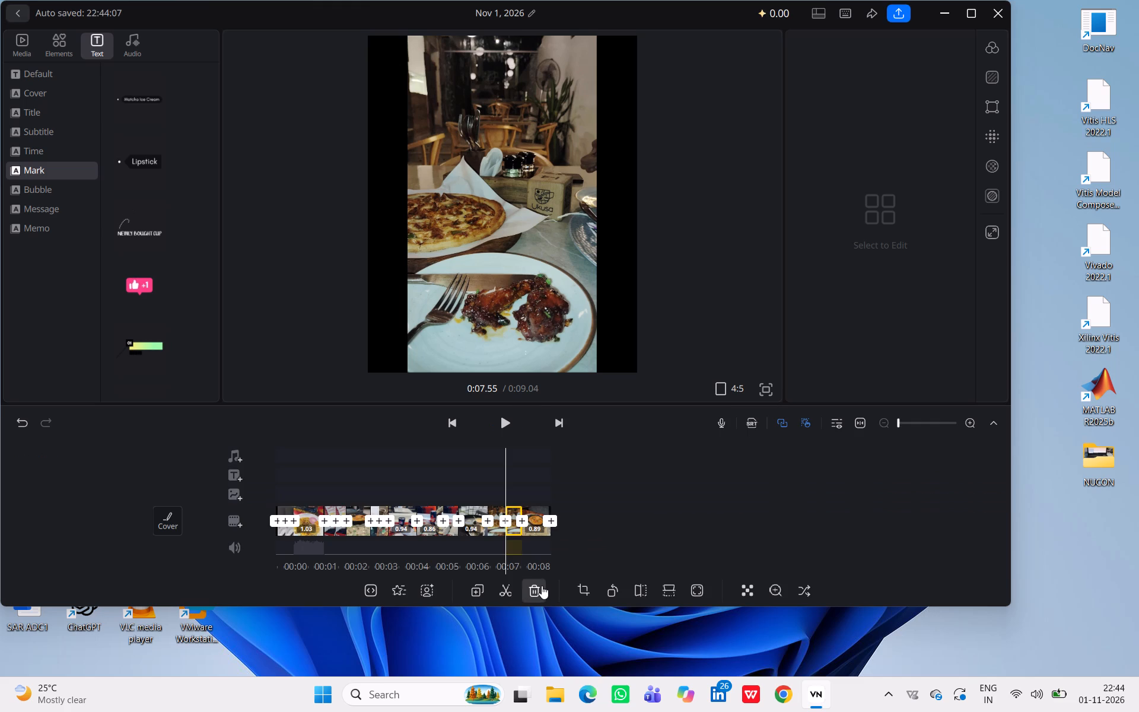
Replay the end of the video from the trimmed pizza and wings duplicate to check its change to the curry platter clip.
drag(492, 432, 503, 430)
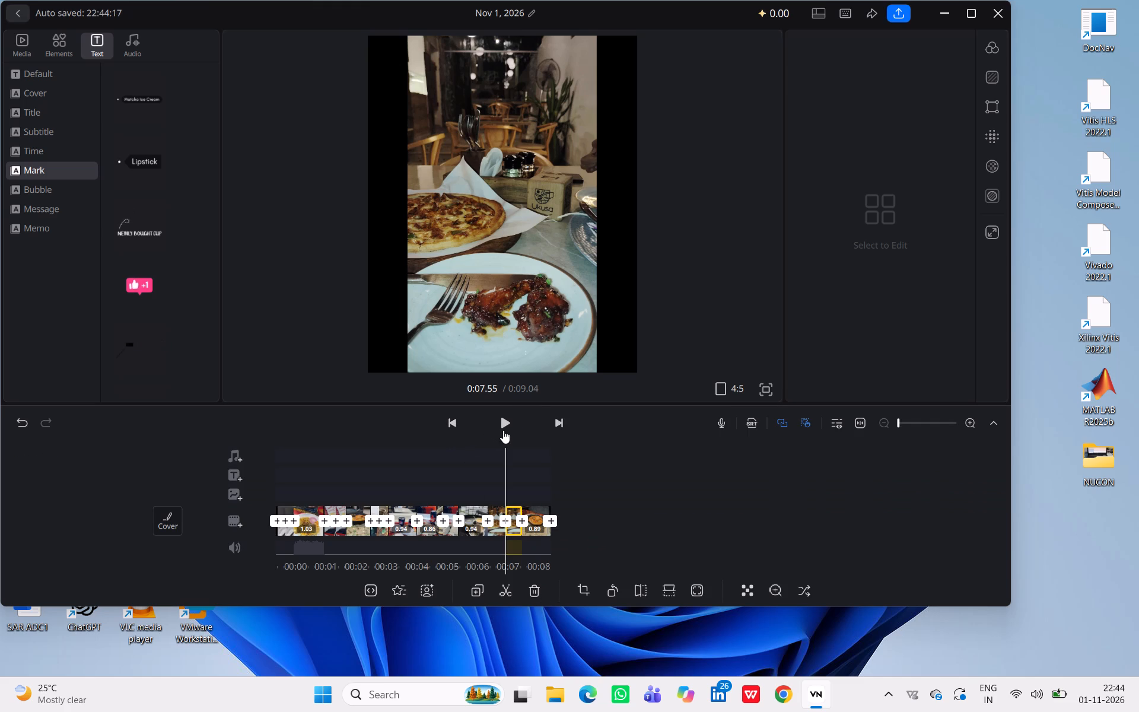
drag(503, 430, 505, 428)
click(505, 428)
click(505, 428)
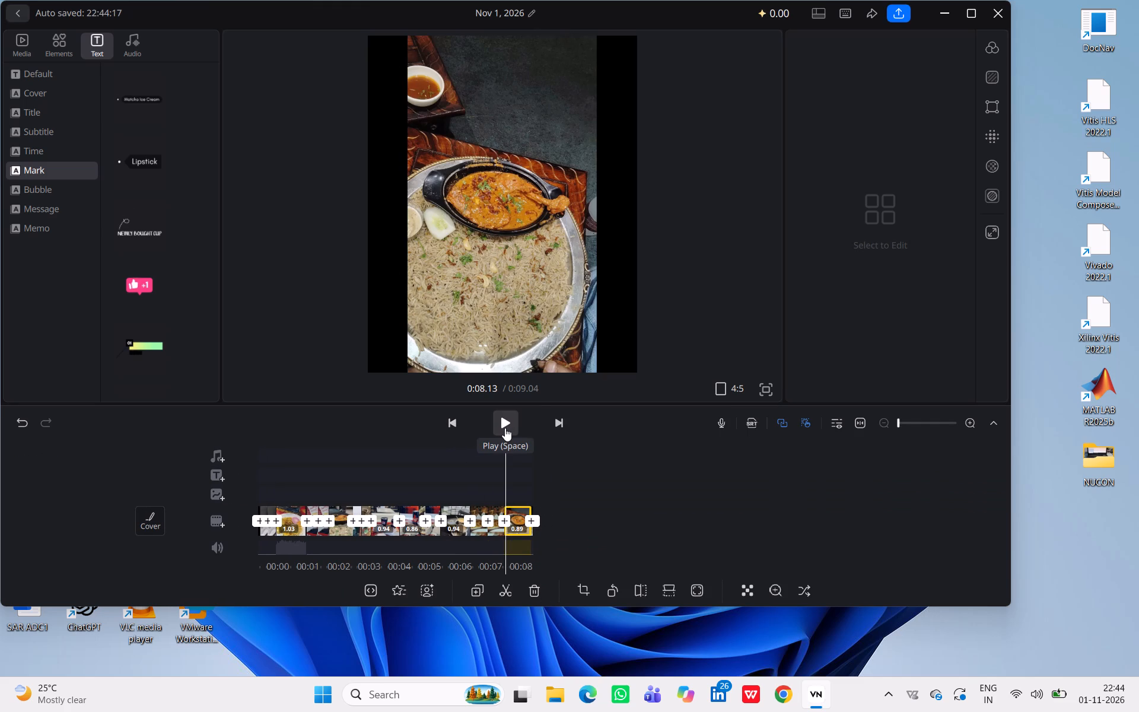
click(461, 418)
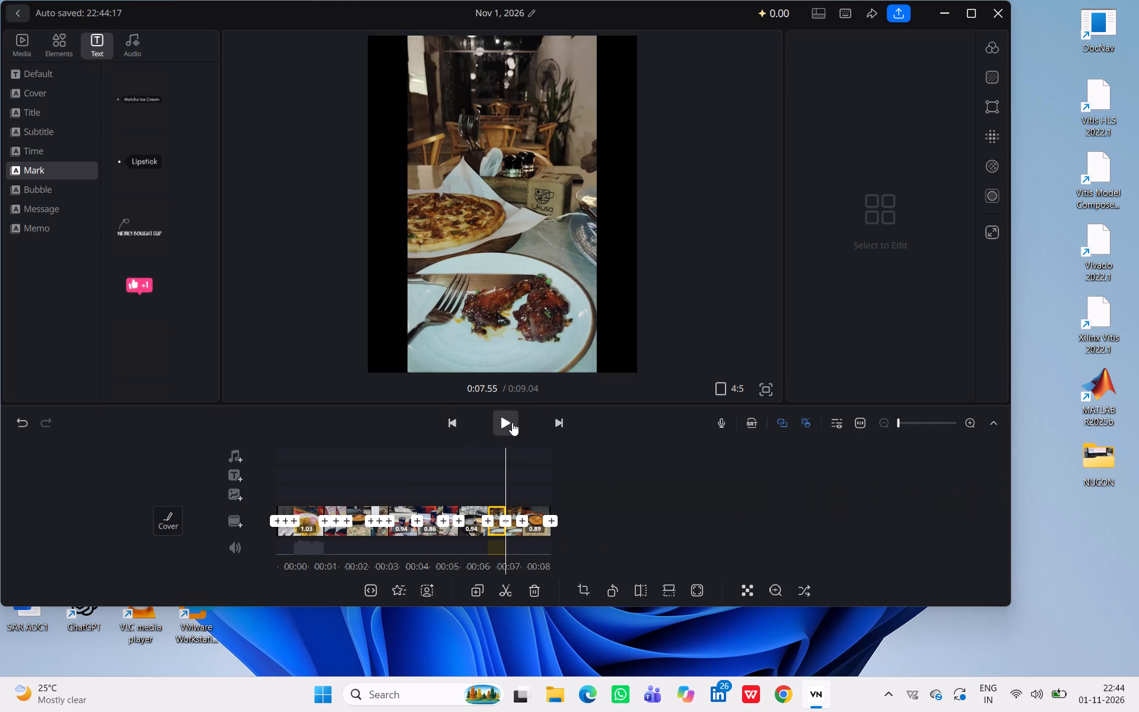
click(512, 422)
click(512, 422)
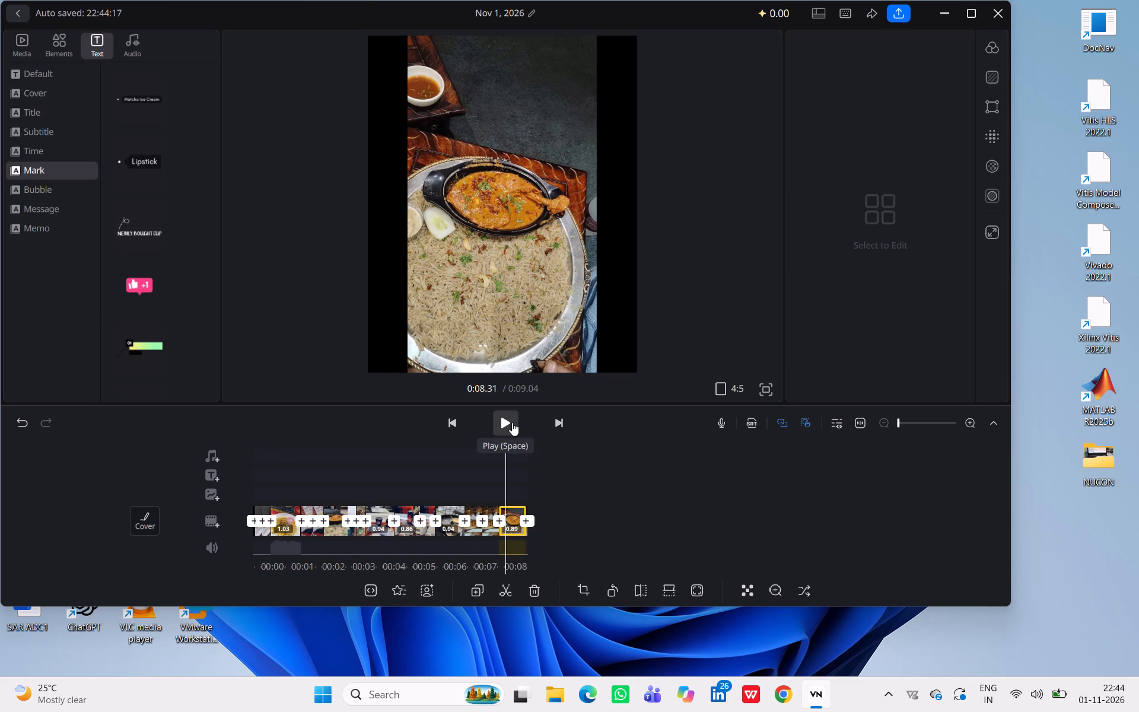
click(497, 506)
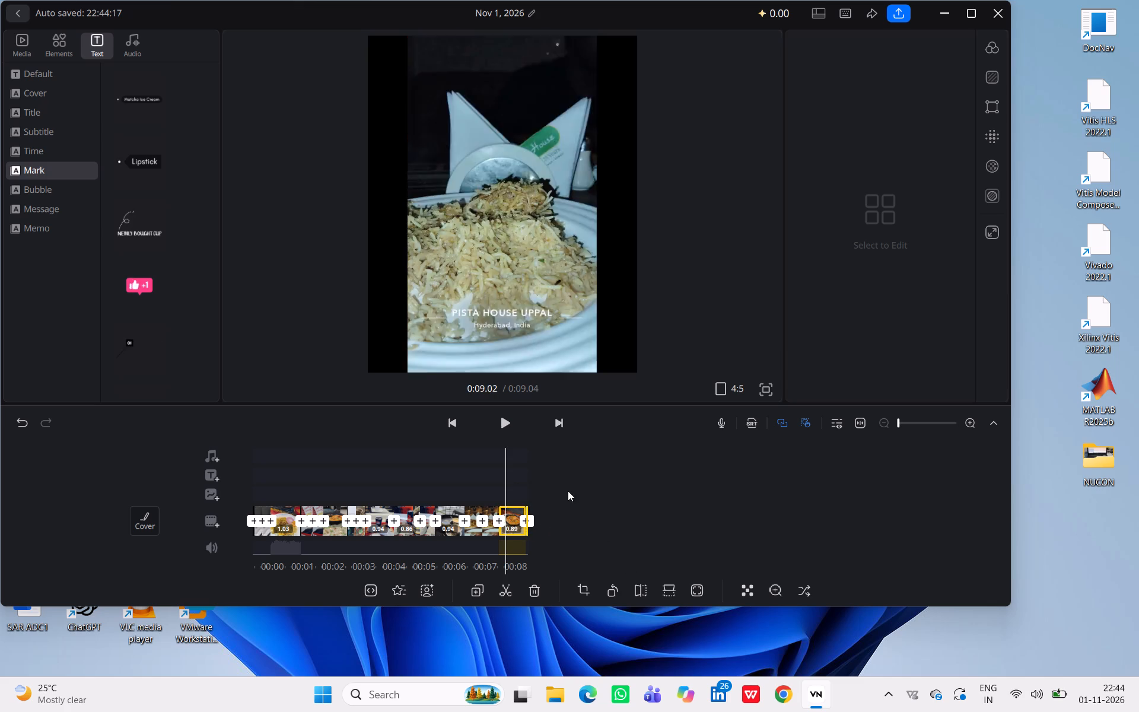
Play the final clips, from the curry platter through the Pista House Uppal shot, to the end of the video.
click(502, 424)
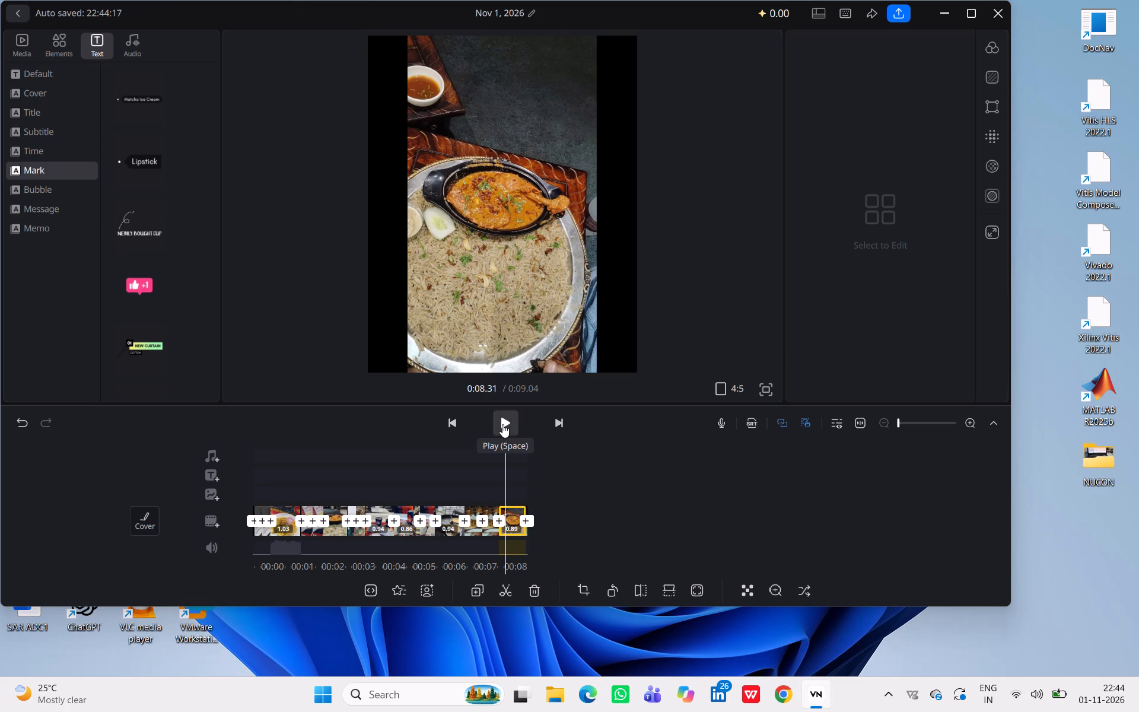
click(502, 424)
click(502, 424)
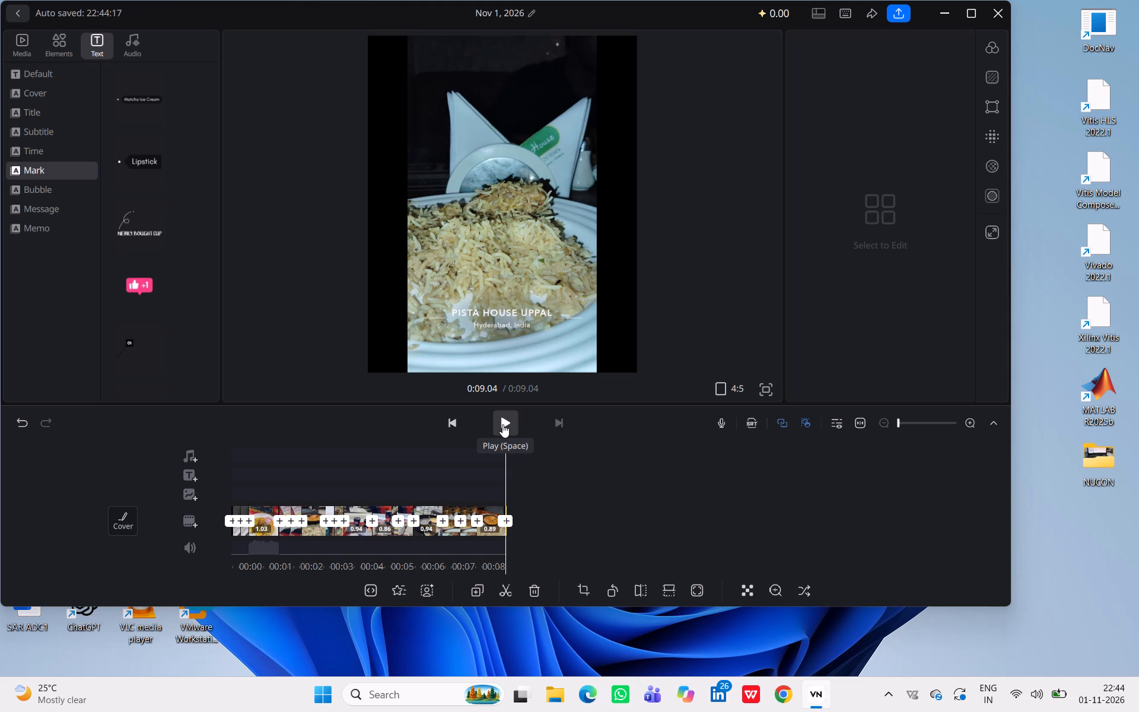
Replay the video from the beginning several times to review the opening caption and the first clips.
click(502, 424)
click(502, 424)
click(502, 424)
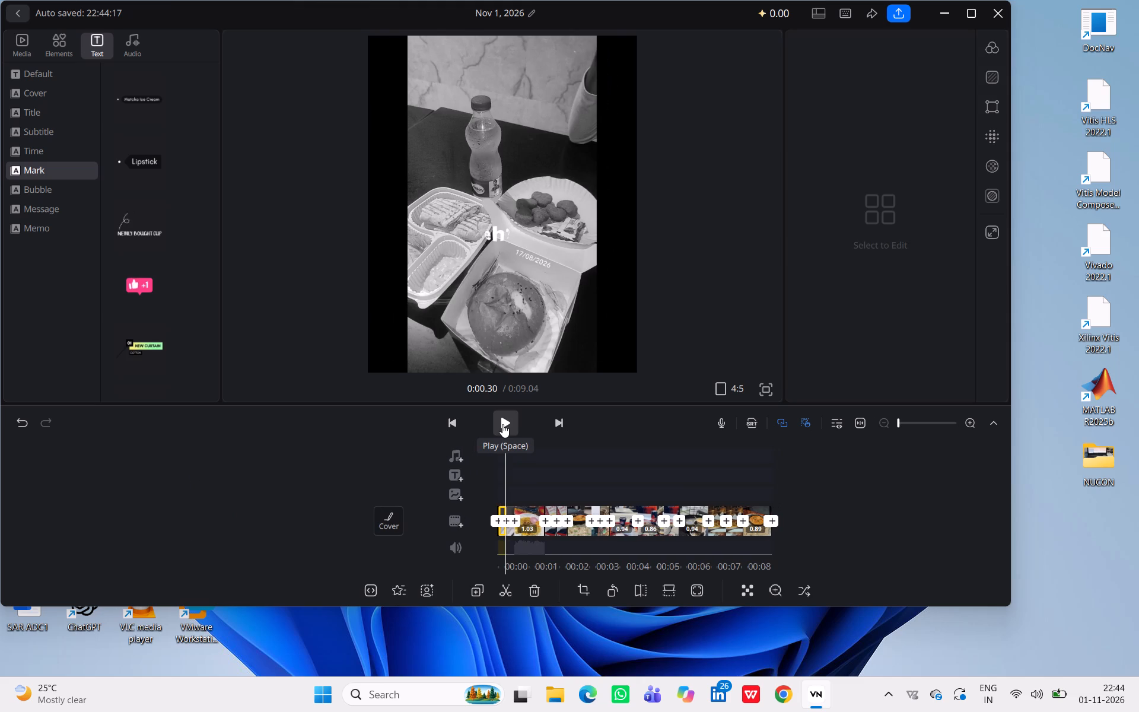
drag(443, 423, 508, 428)
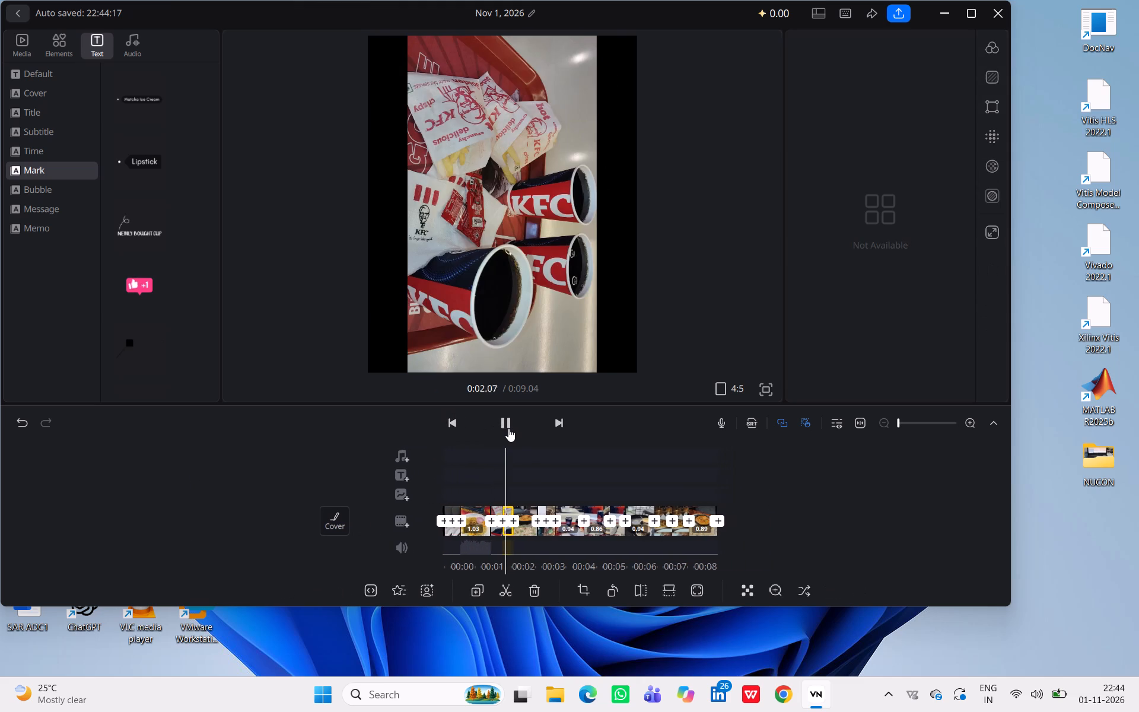
drag(508, 428, 508, 428)
drag(508, 428, 447, 425)
triple_click(447, 425)
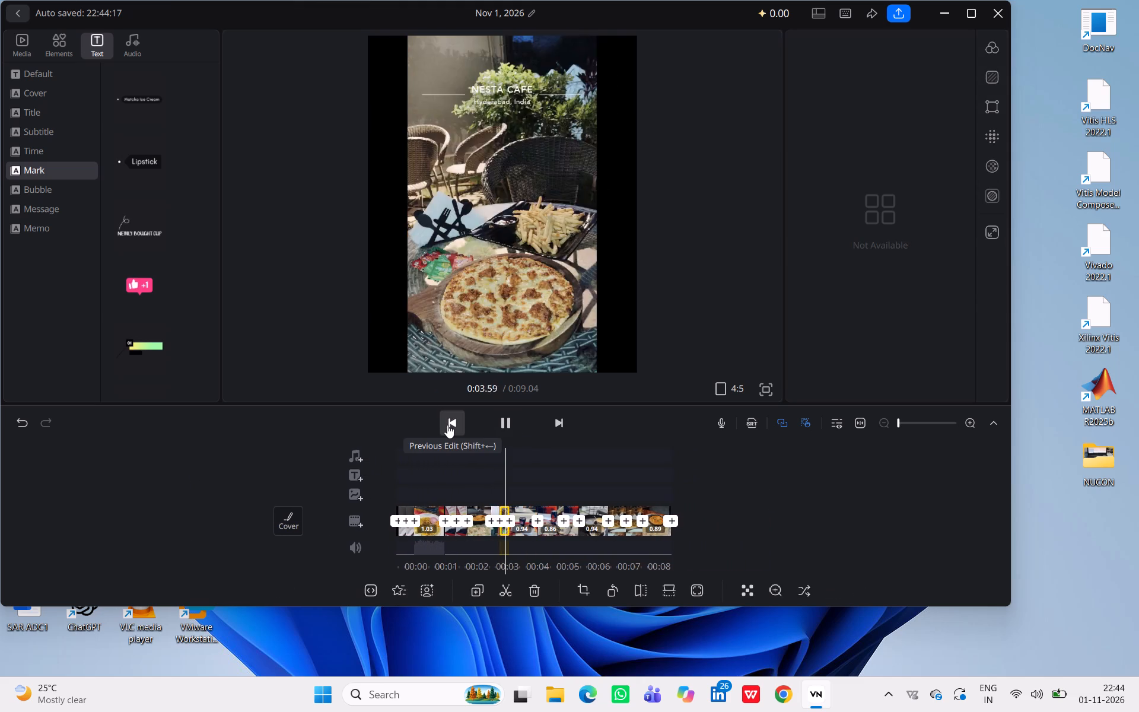
triple_click(447, 425)
triple_click(447, 425)
triple_click(447, 425)
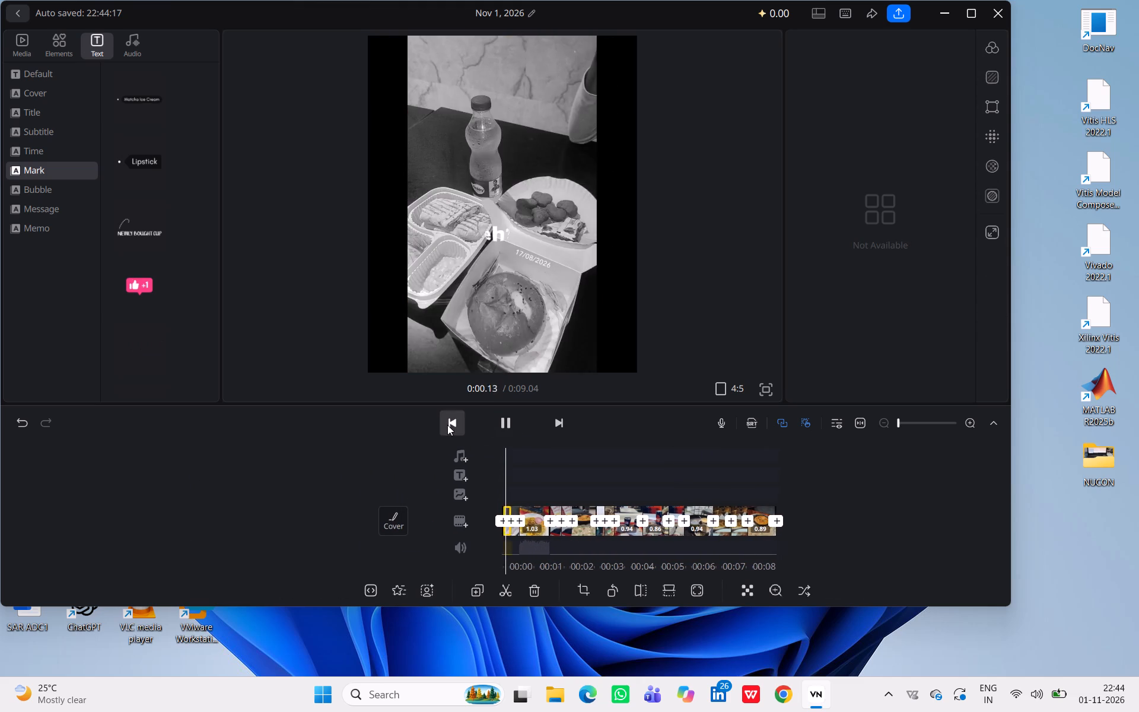
triple_click(447, 425)
click(501, 422)
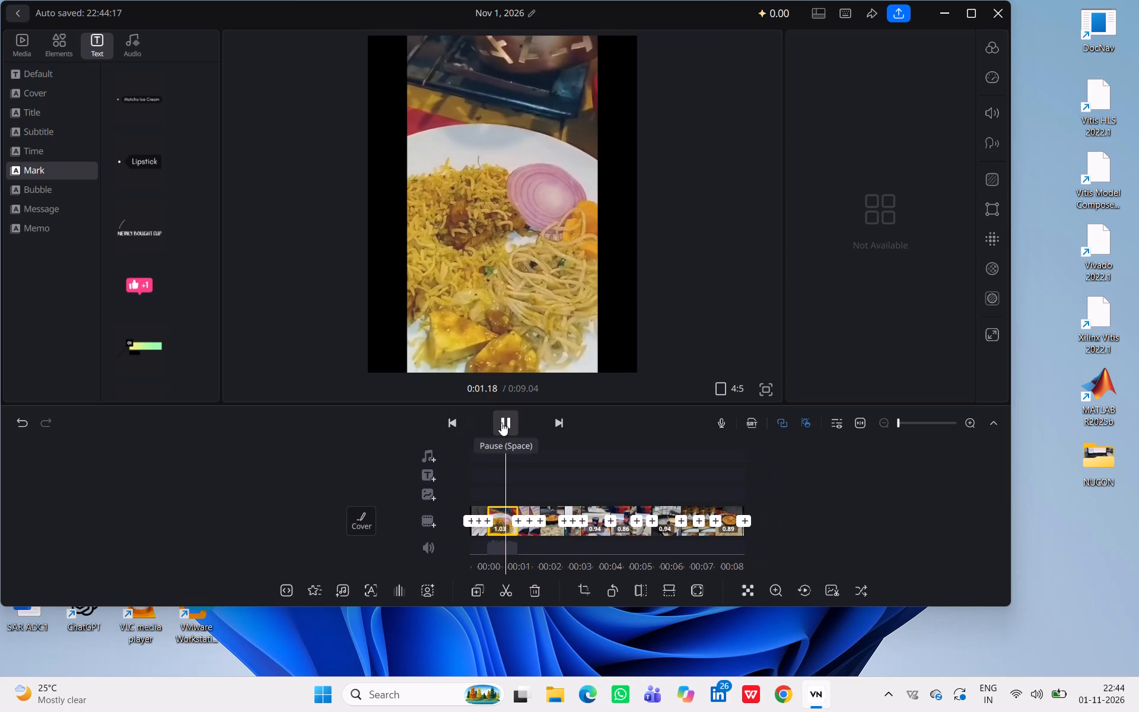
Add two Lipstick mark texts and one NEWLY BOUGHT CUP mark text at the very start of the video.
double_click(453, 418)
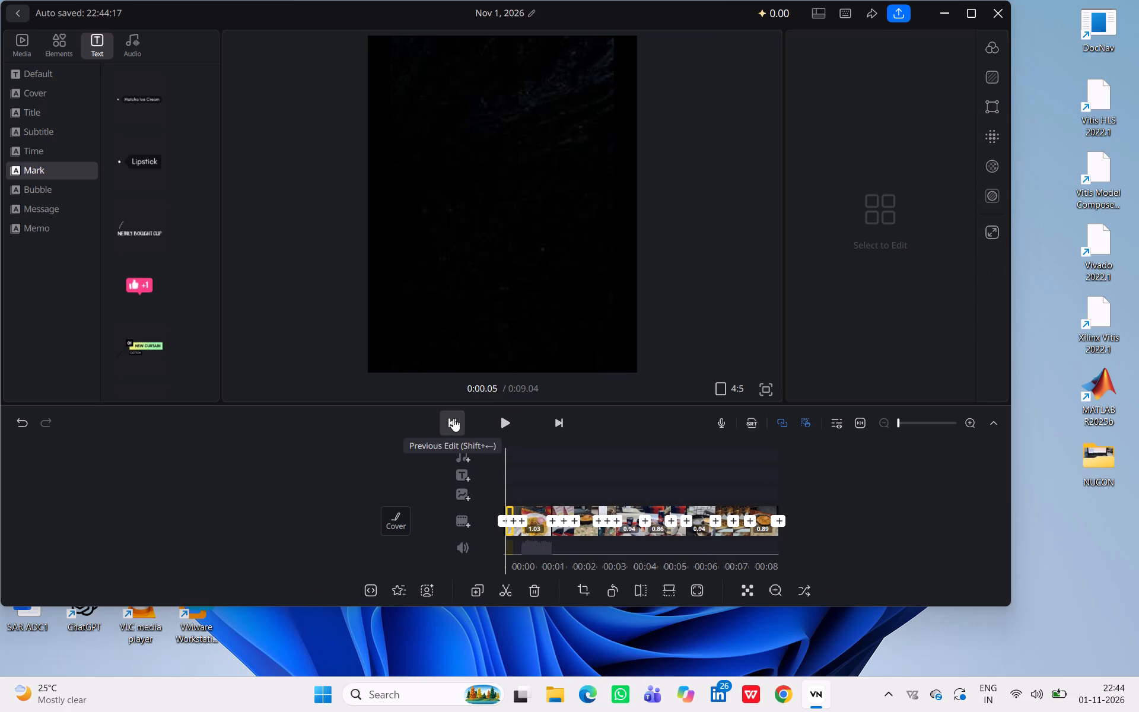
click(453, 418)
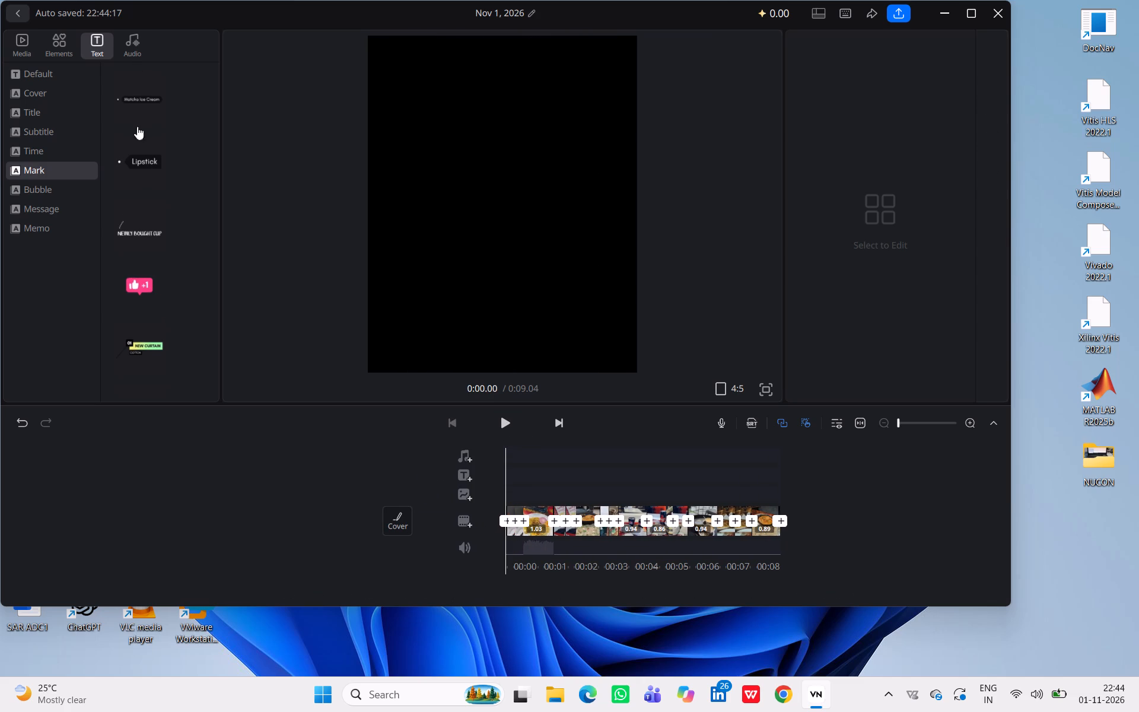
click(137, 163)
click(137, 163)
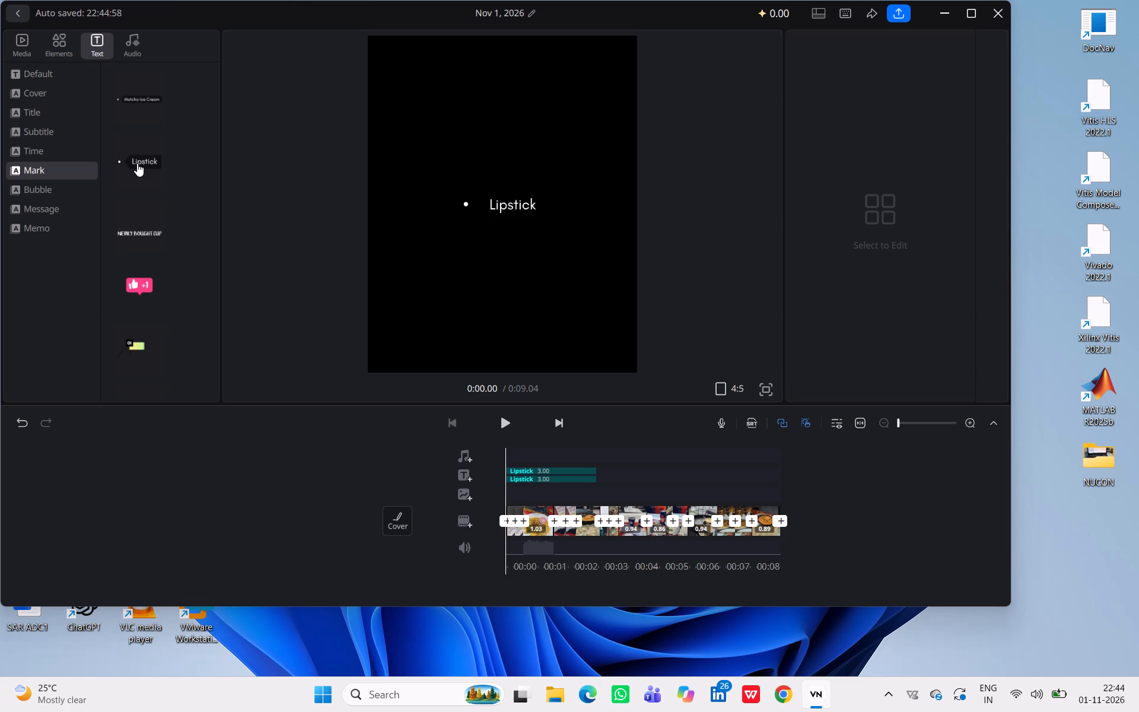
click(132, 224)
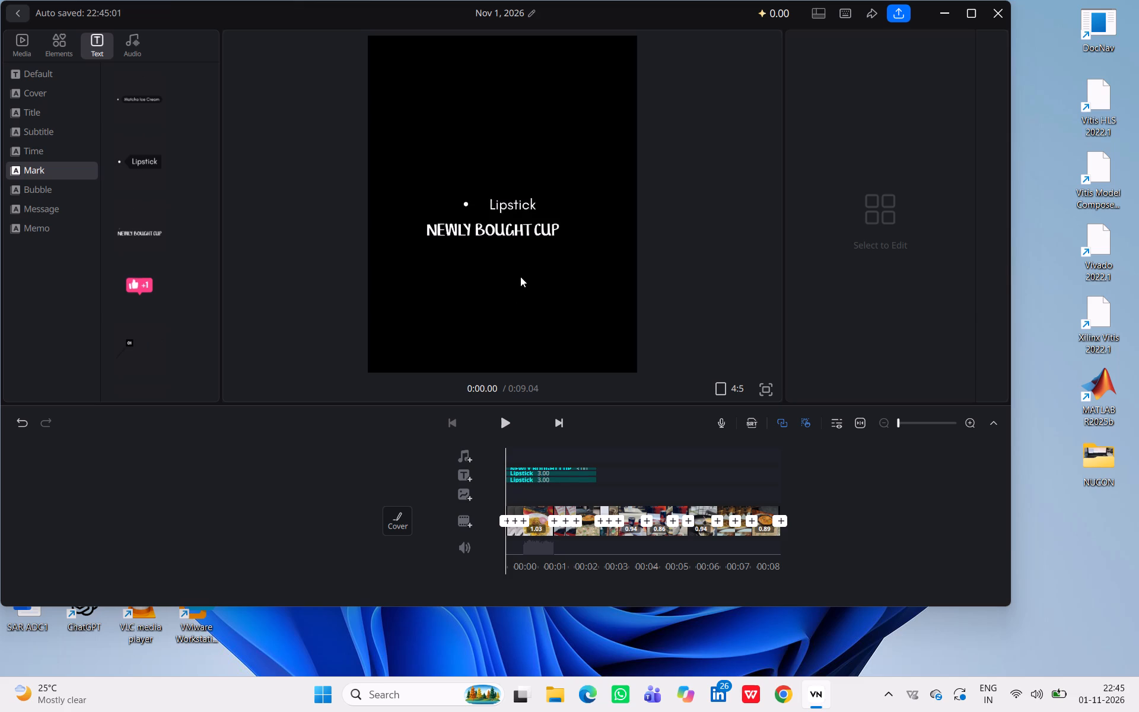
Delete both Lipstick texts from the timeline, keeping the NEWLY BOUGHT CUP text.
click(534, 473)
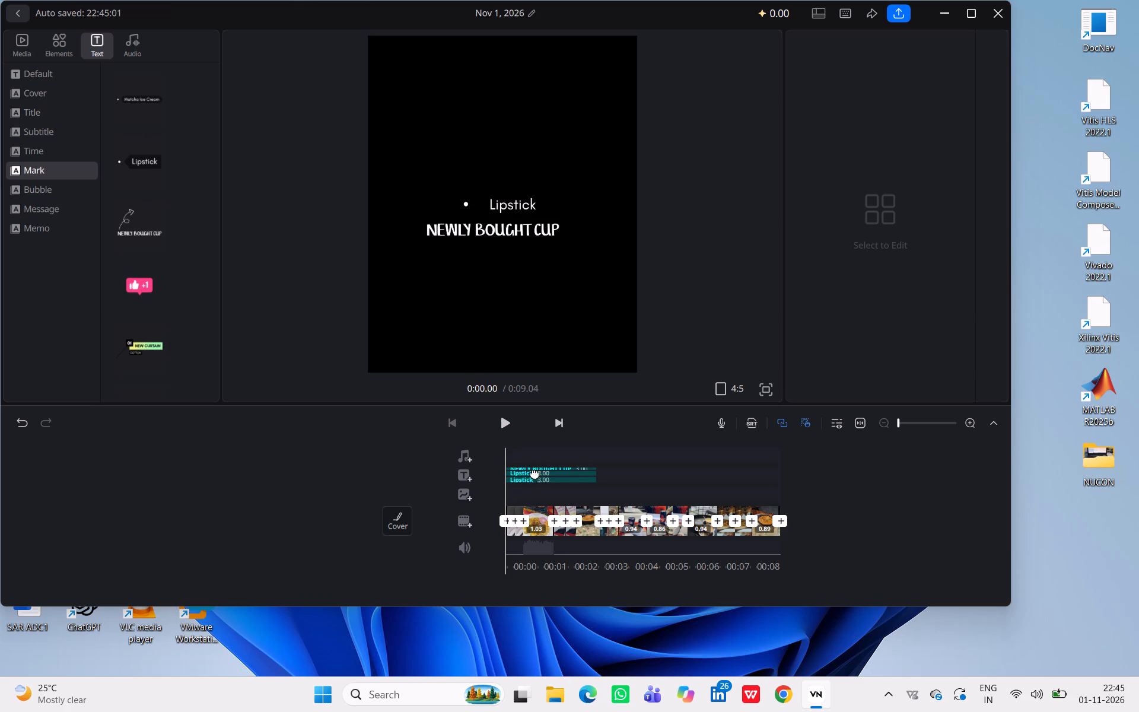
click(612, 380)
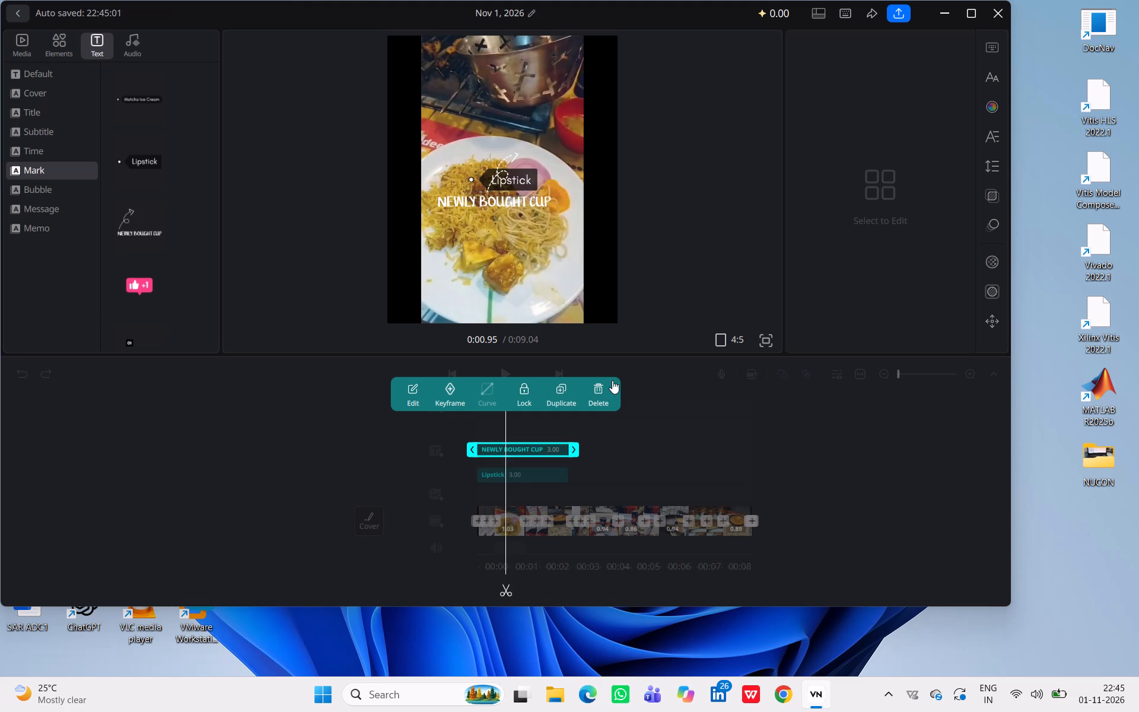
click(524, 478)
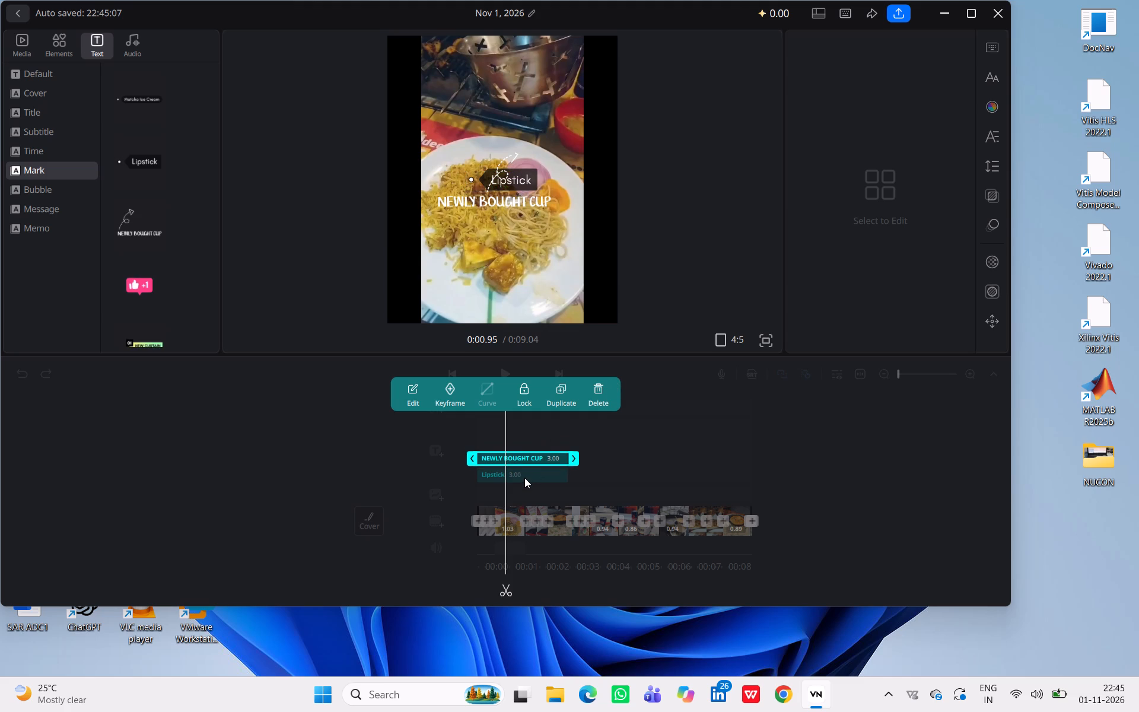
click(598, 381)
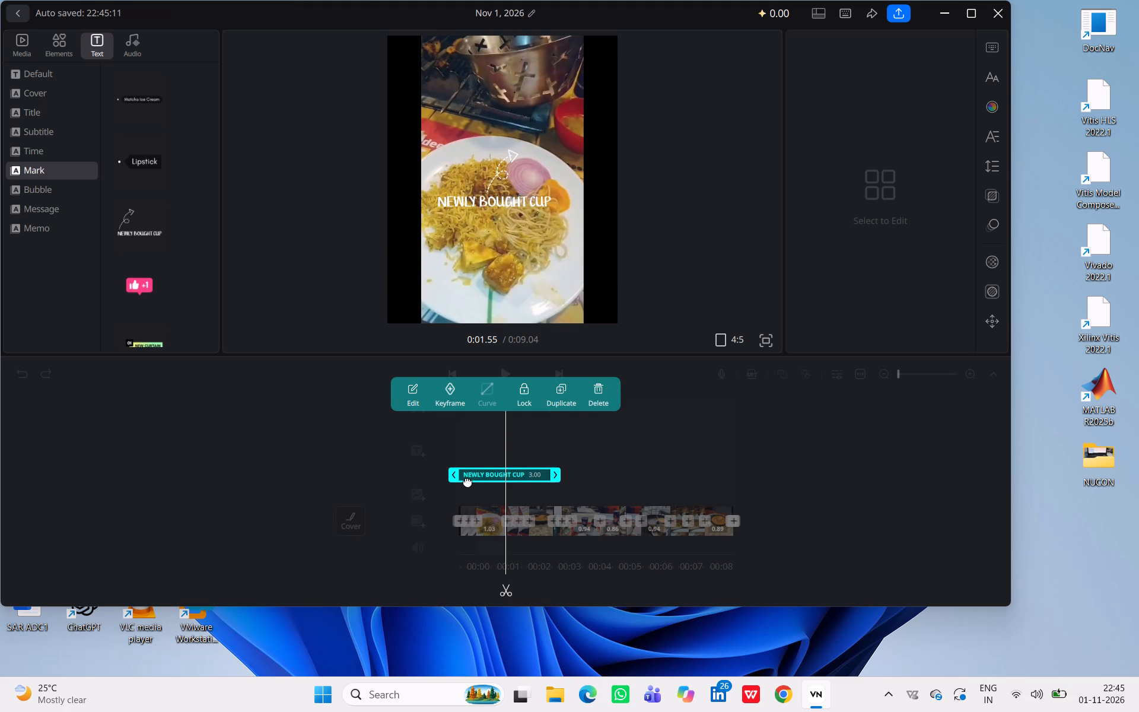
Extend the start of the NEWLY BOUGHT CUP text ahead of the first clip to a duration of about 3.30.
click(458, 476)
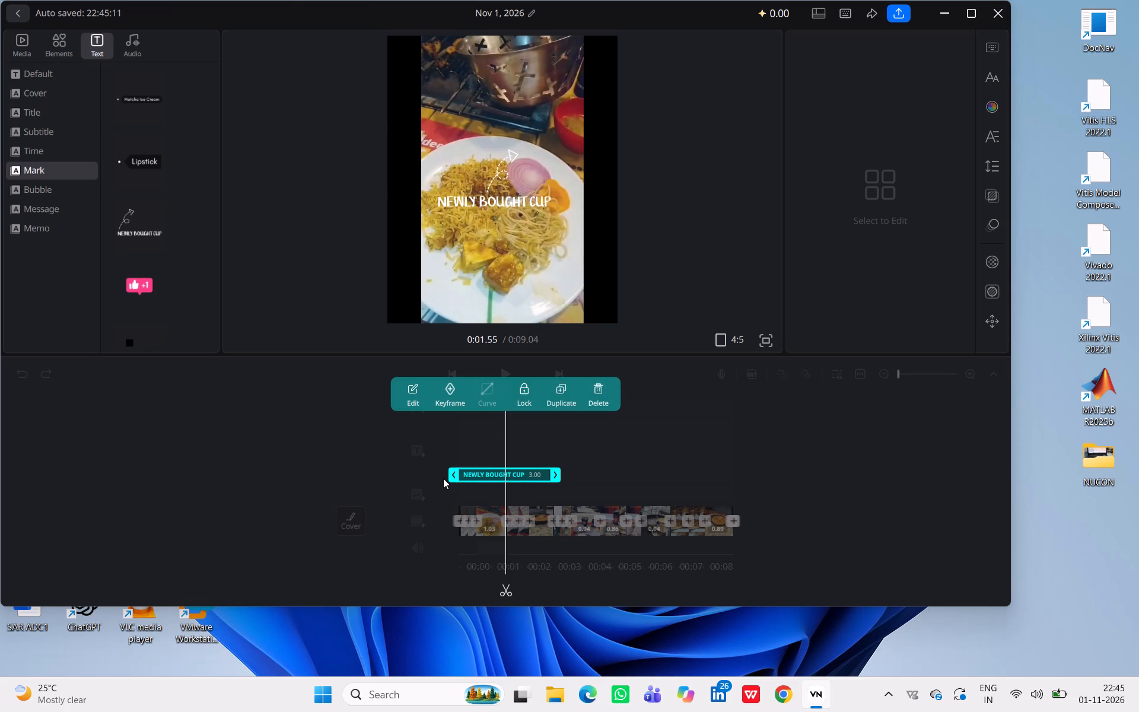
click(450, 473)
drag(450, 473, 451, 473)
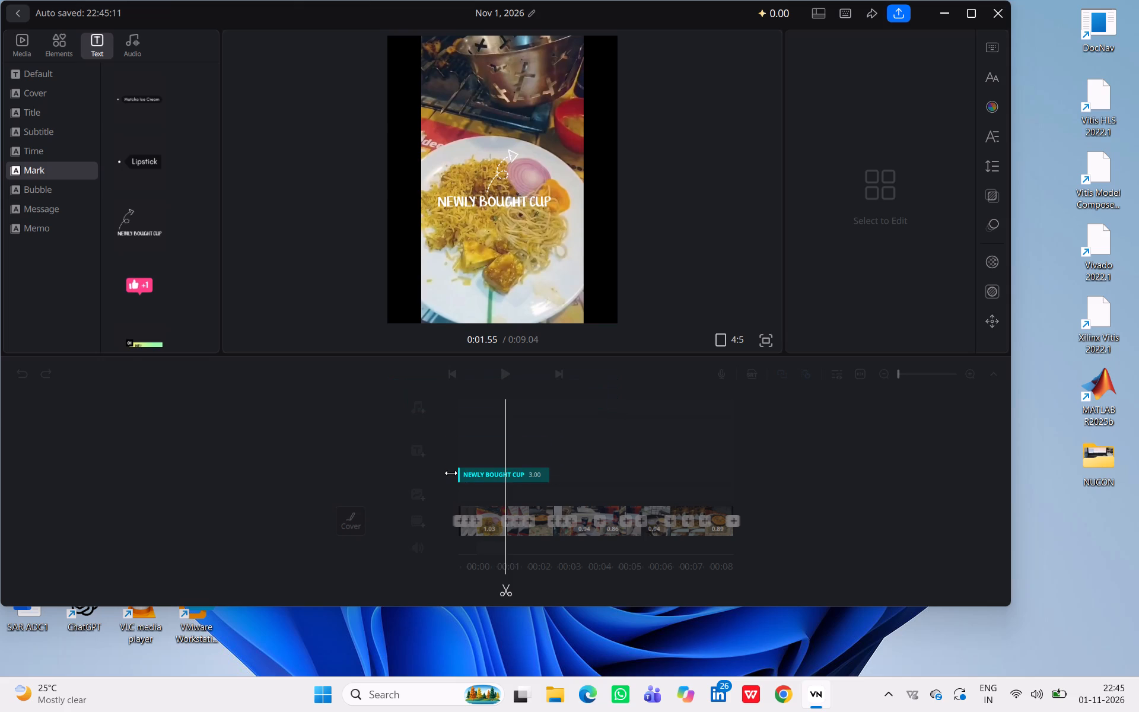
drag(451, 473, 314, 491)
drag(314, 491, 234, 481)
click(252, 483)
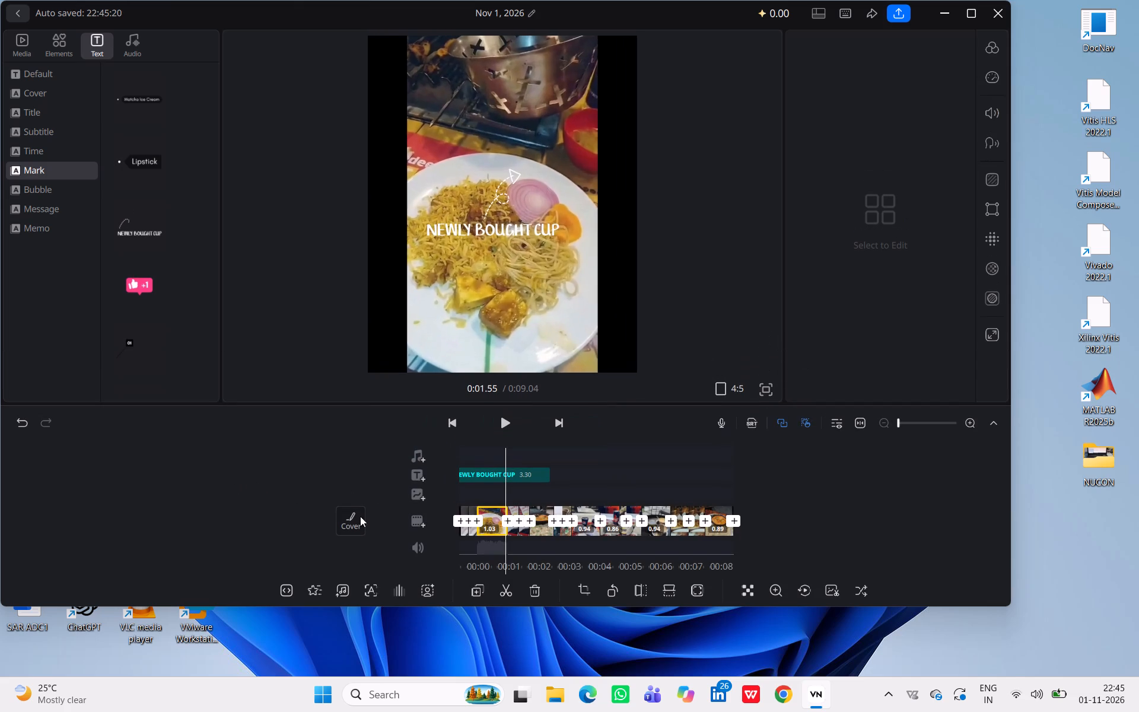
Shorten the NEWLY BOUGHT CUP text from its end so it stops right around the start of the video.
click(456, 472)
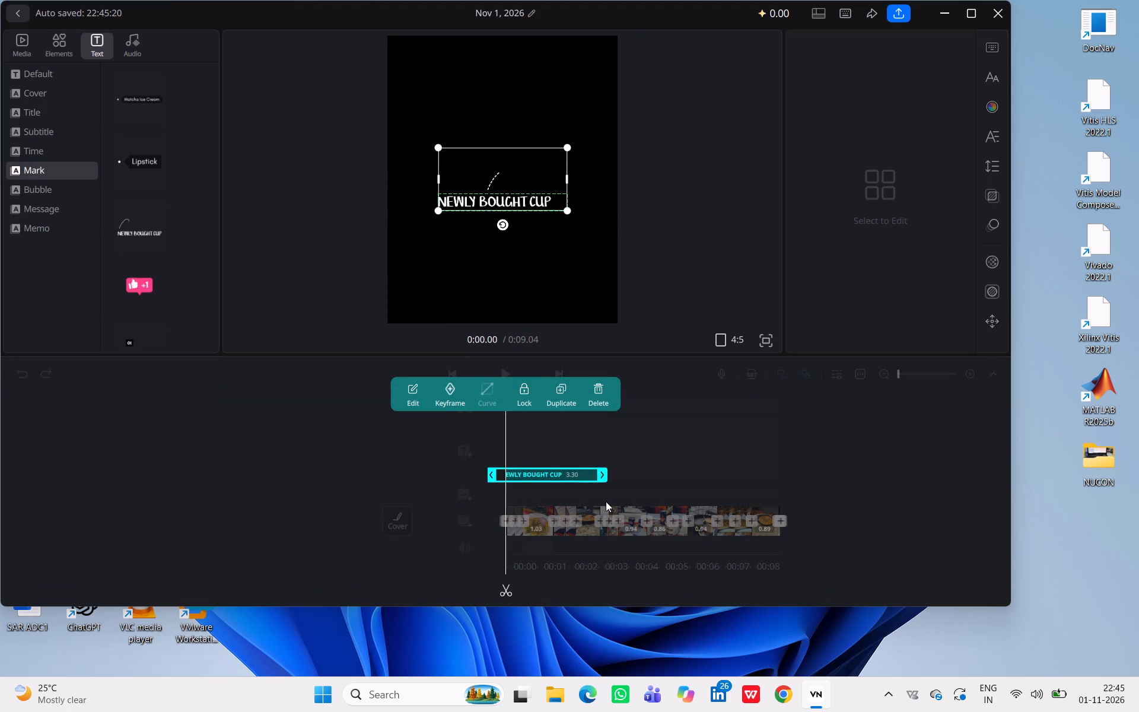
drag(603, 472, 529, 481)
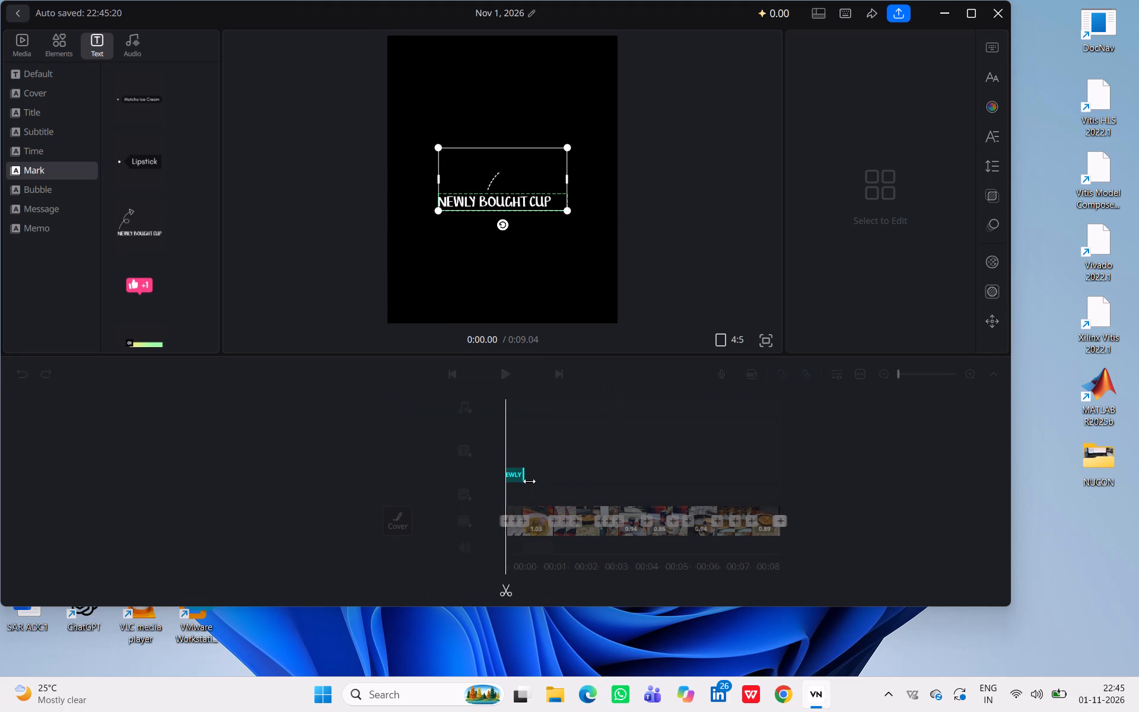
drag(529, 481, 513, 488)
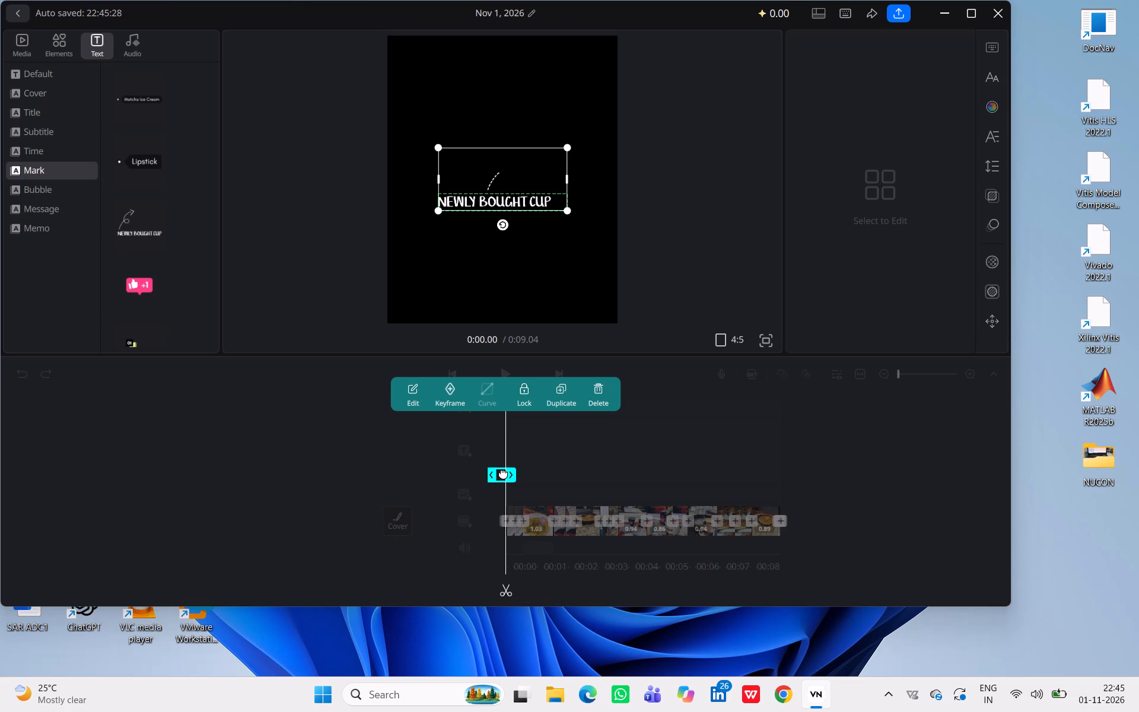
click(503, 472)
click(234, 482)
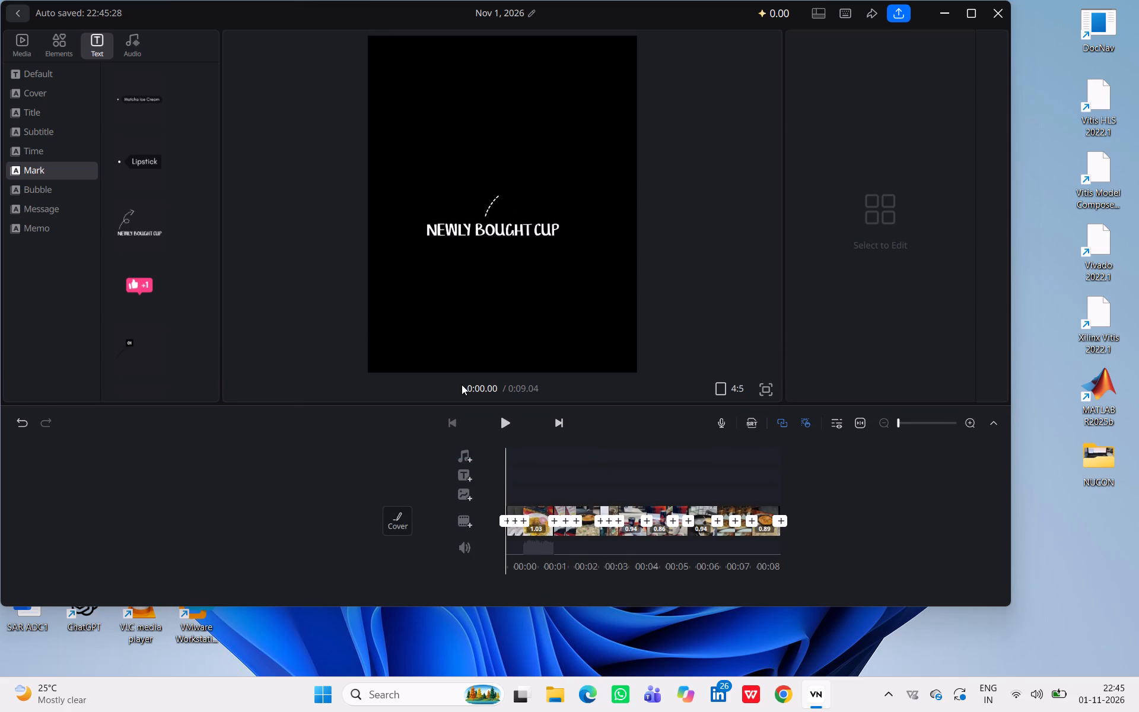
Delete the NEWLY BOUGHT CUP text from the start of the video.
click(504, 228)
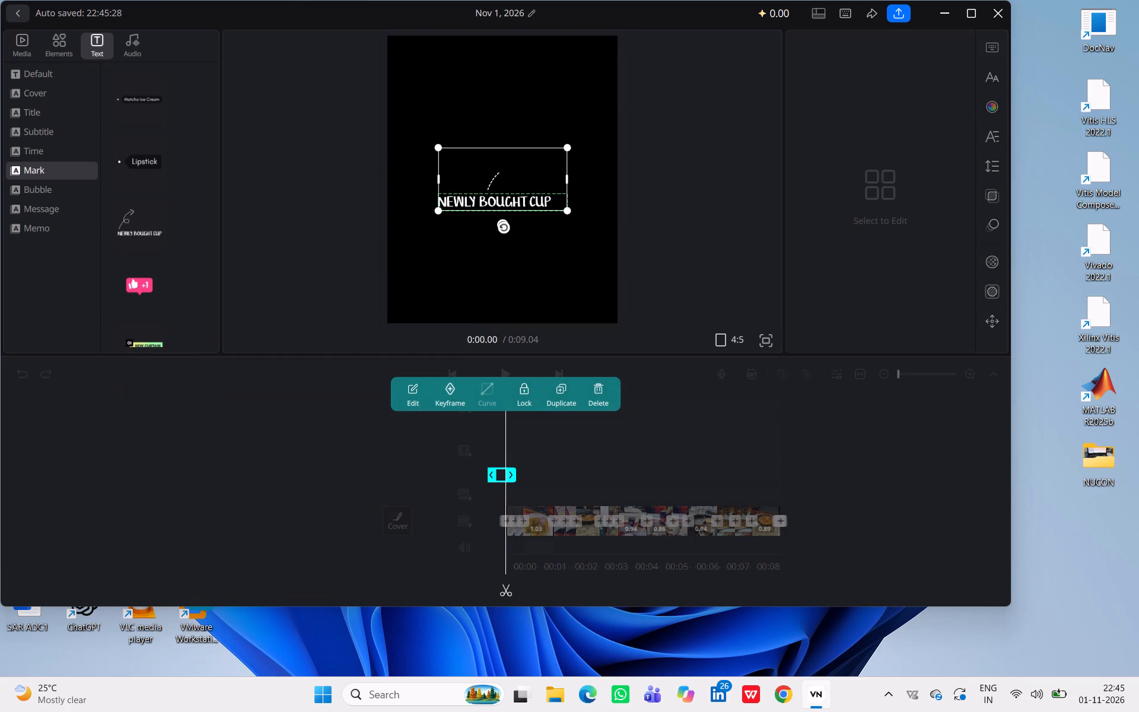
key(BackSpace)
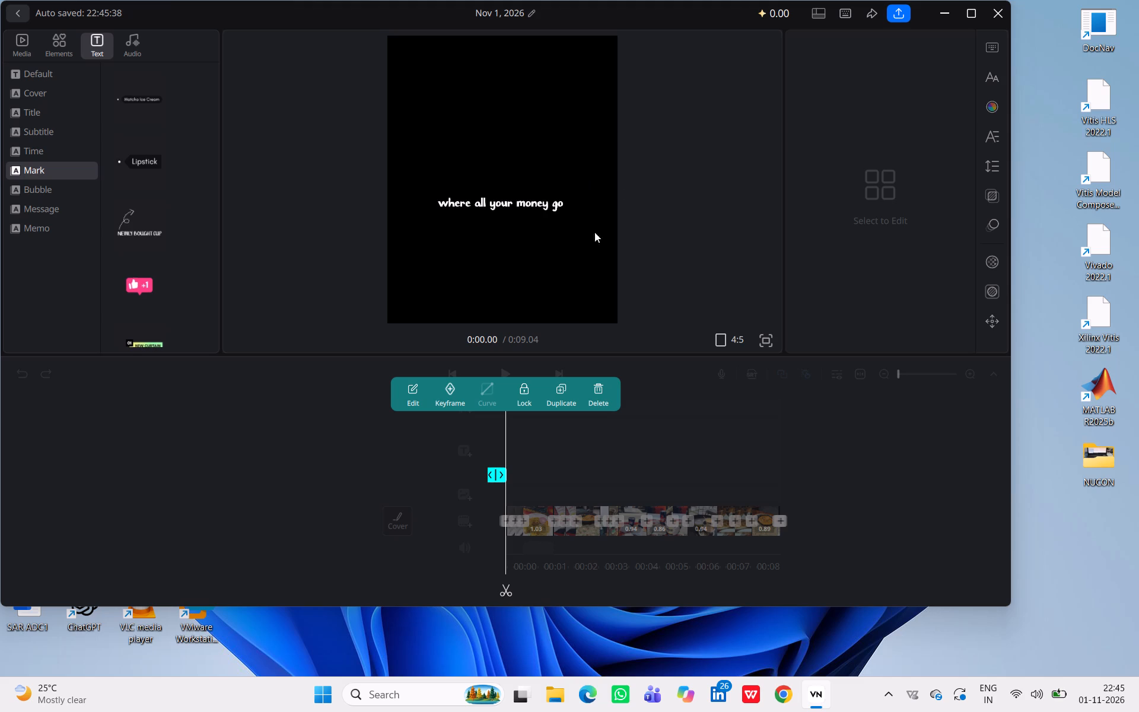
Lock the short "where all your money go" caption that sits ahead of the first clip.
click(527, 392)
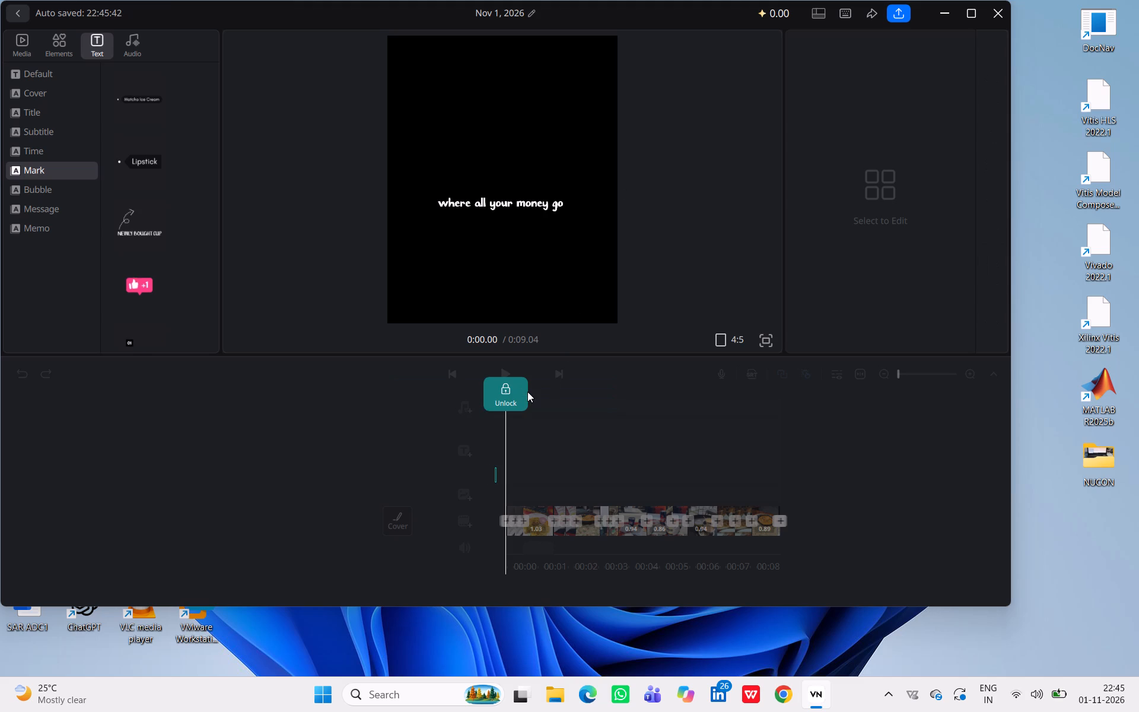
click(343, 406)
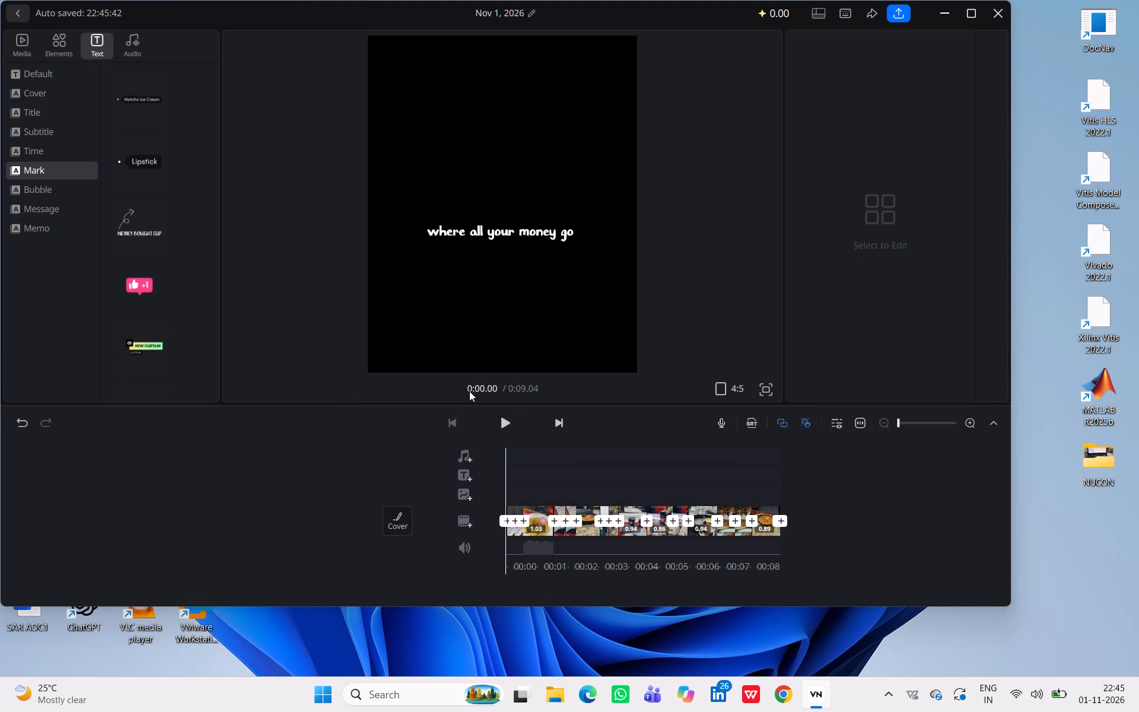
Replay the opening from the start through the KFC clip several times to check the caption and first cuts.
click(499, 417)
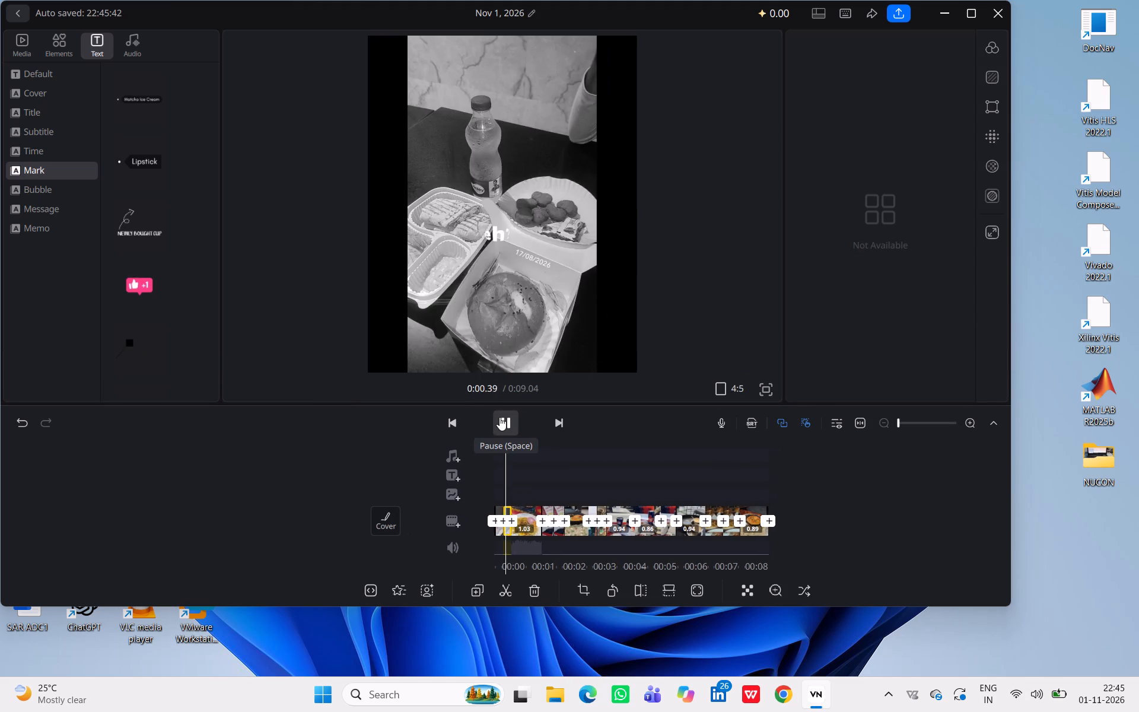
click(505, 415)
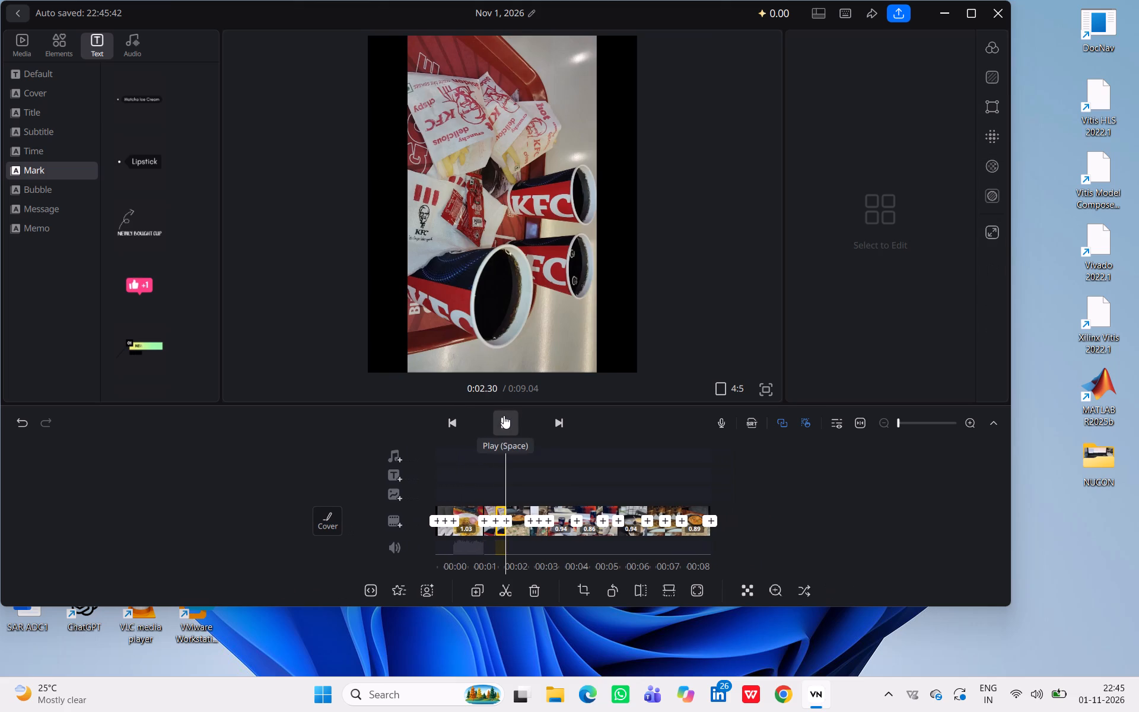
triple_click(456, 426)
triple_click(456, 426)
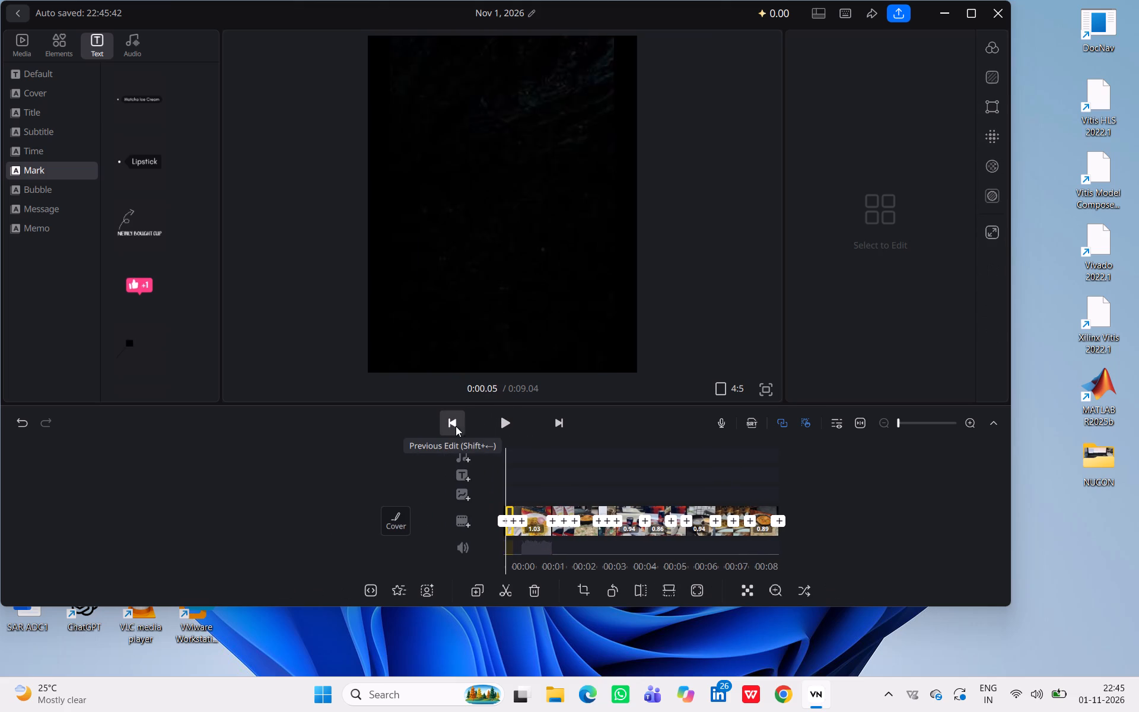
click(456, 426)
drag(454, 431, 505, 414)
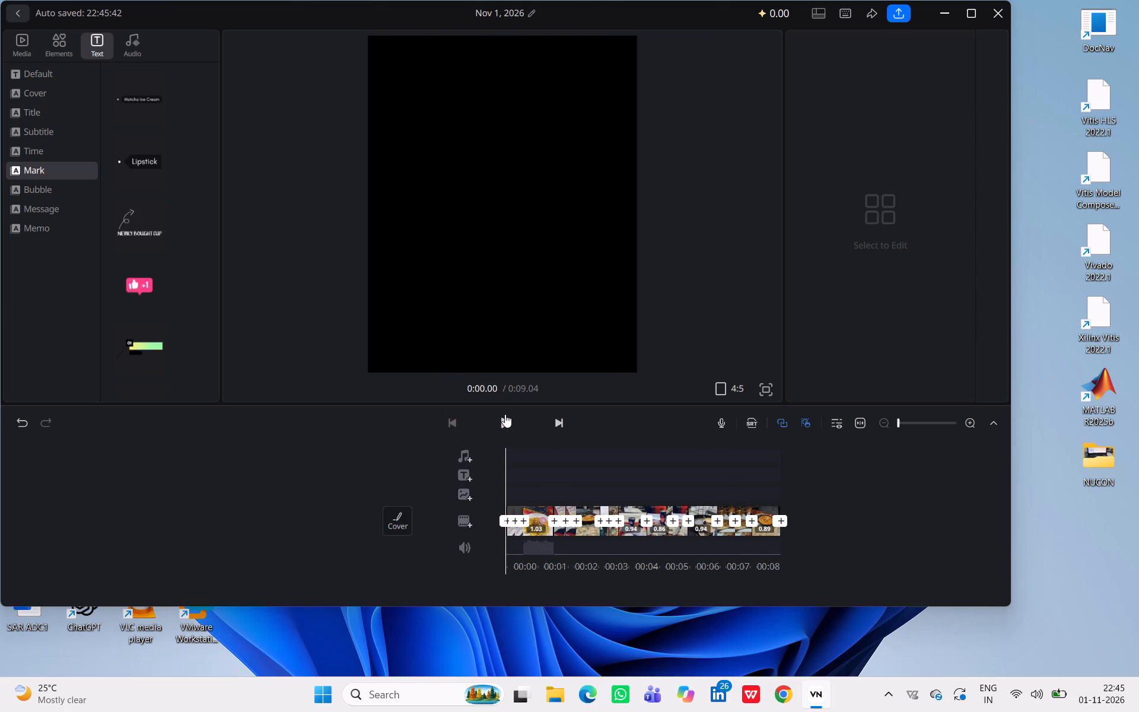
drag(505, 414, 507, 414)
click(507, 414)
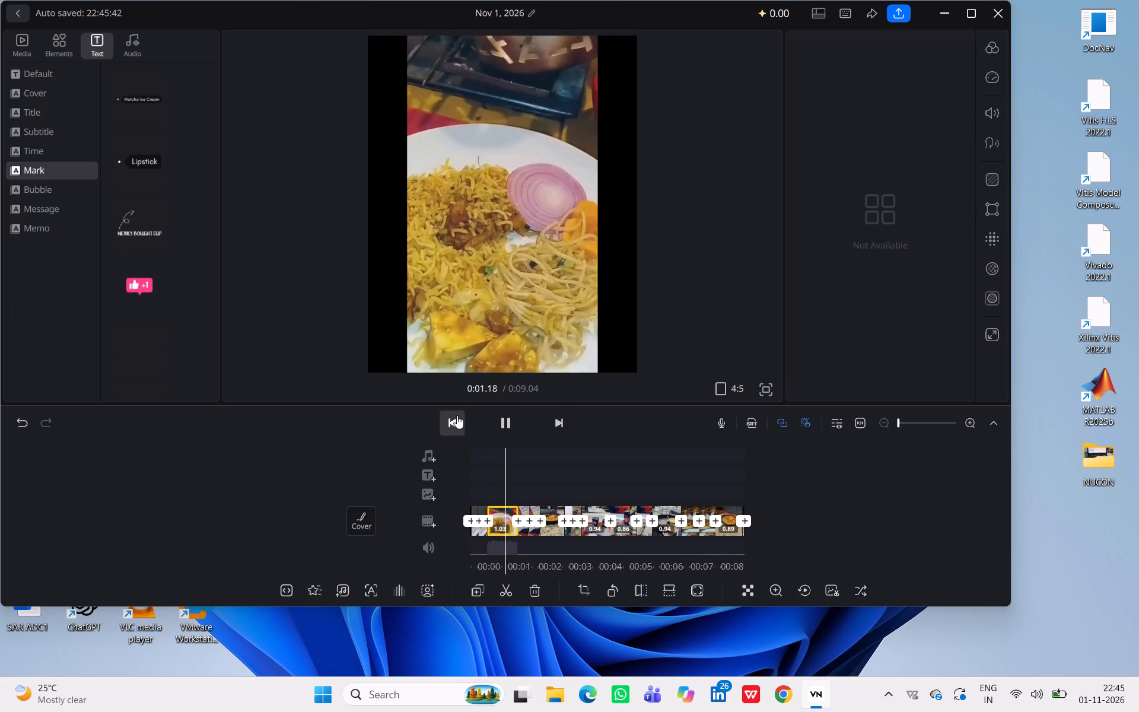
click(456, 415)
drag(456, 415, 515, 418)
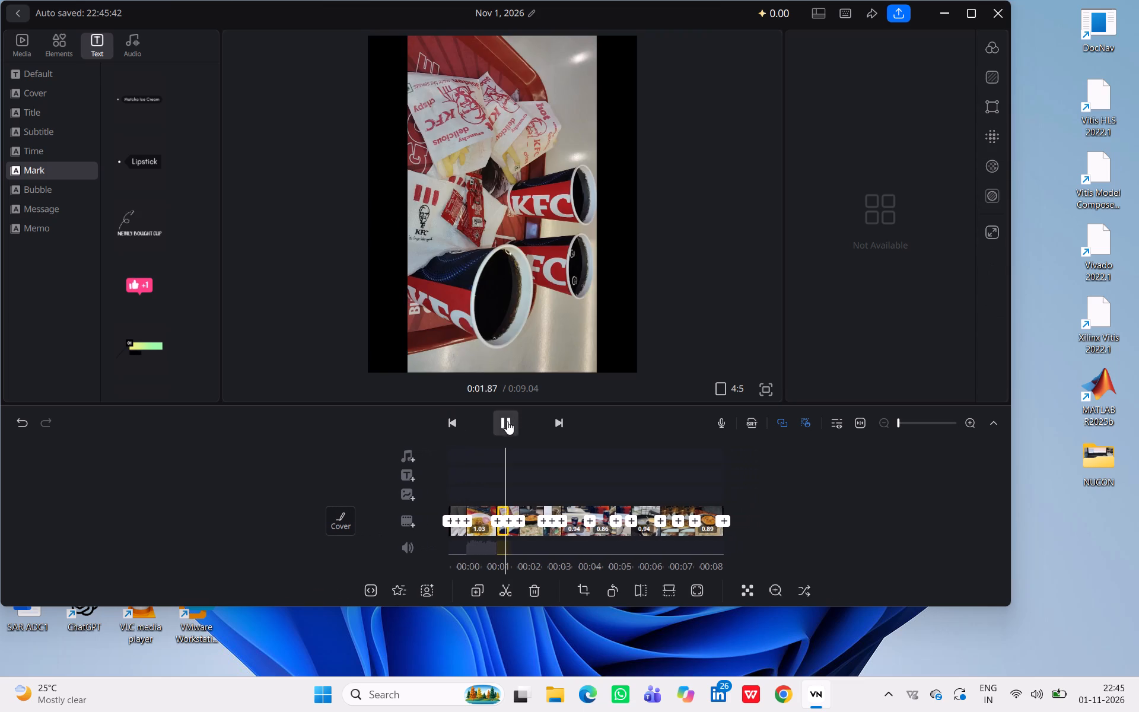
click(505, 422)
click(457, 424)
drag(457, 424, 501, 402)
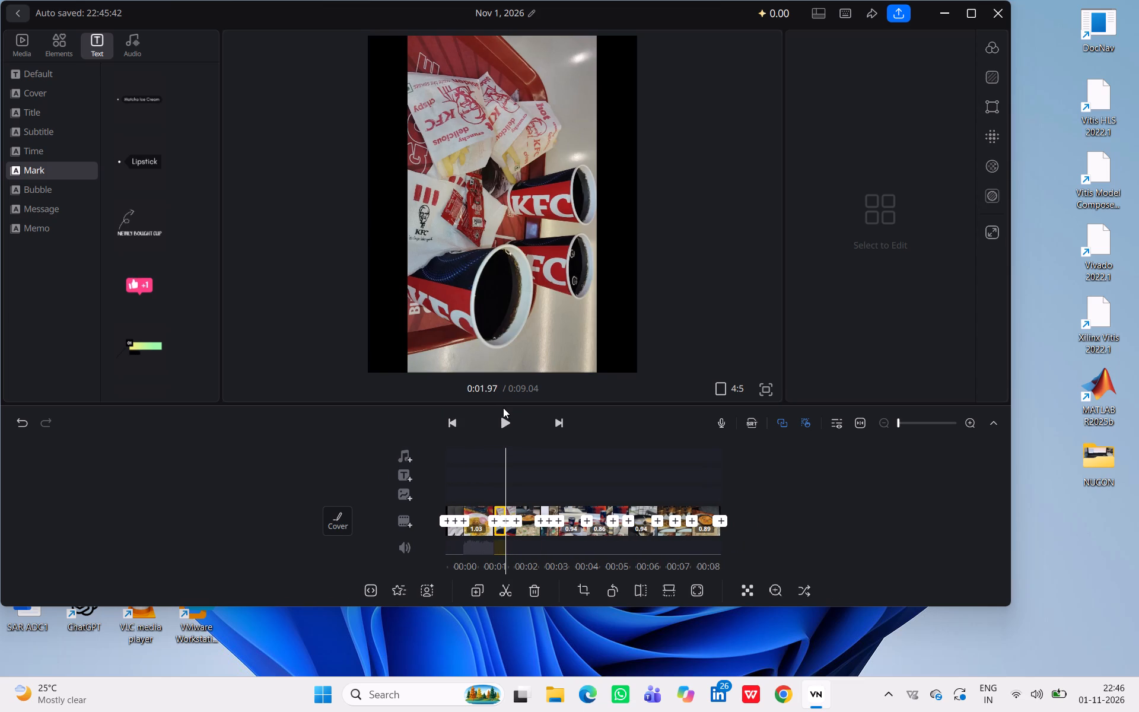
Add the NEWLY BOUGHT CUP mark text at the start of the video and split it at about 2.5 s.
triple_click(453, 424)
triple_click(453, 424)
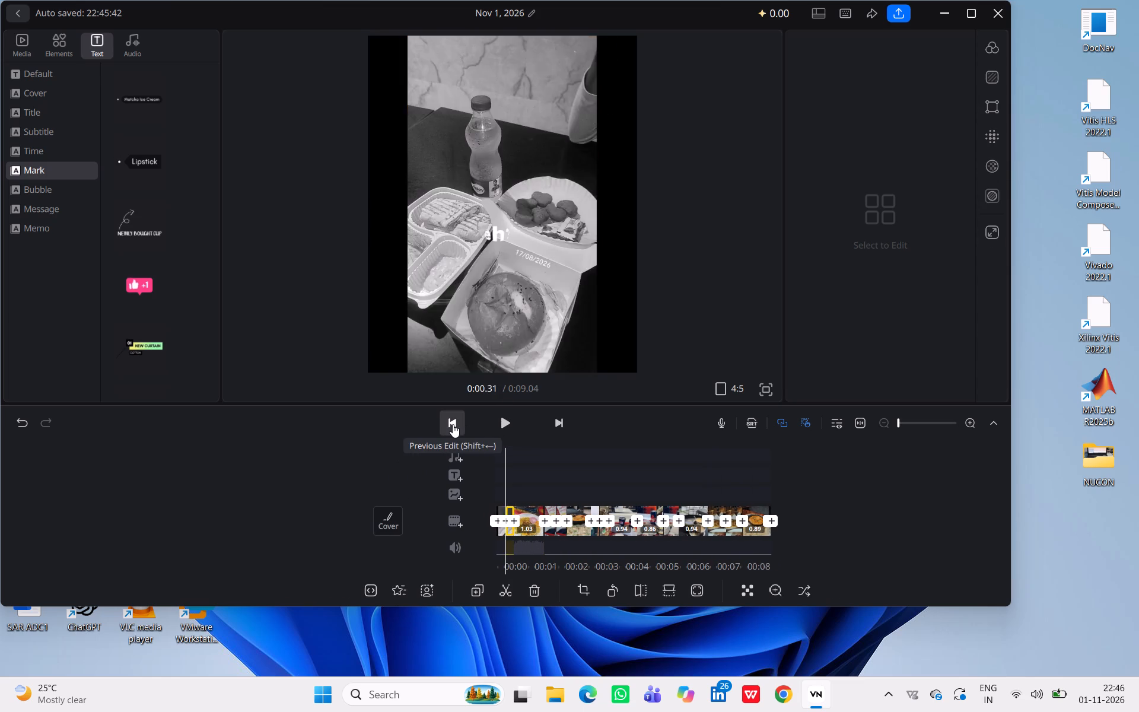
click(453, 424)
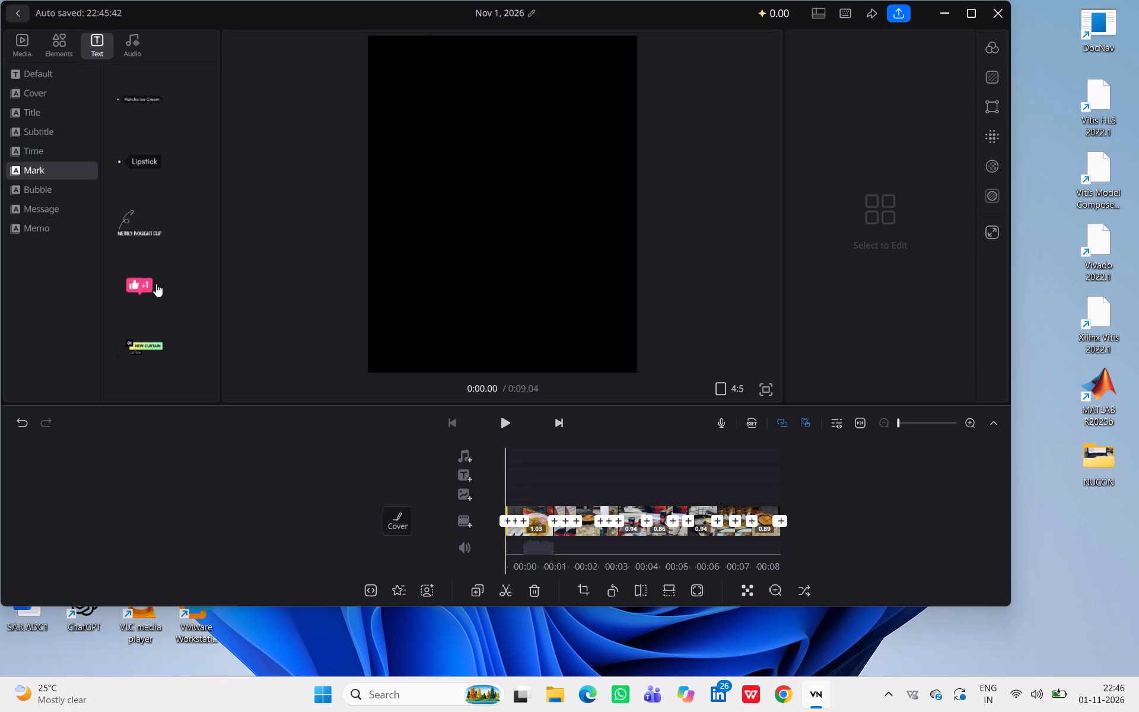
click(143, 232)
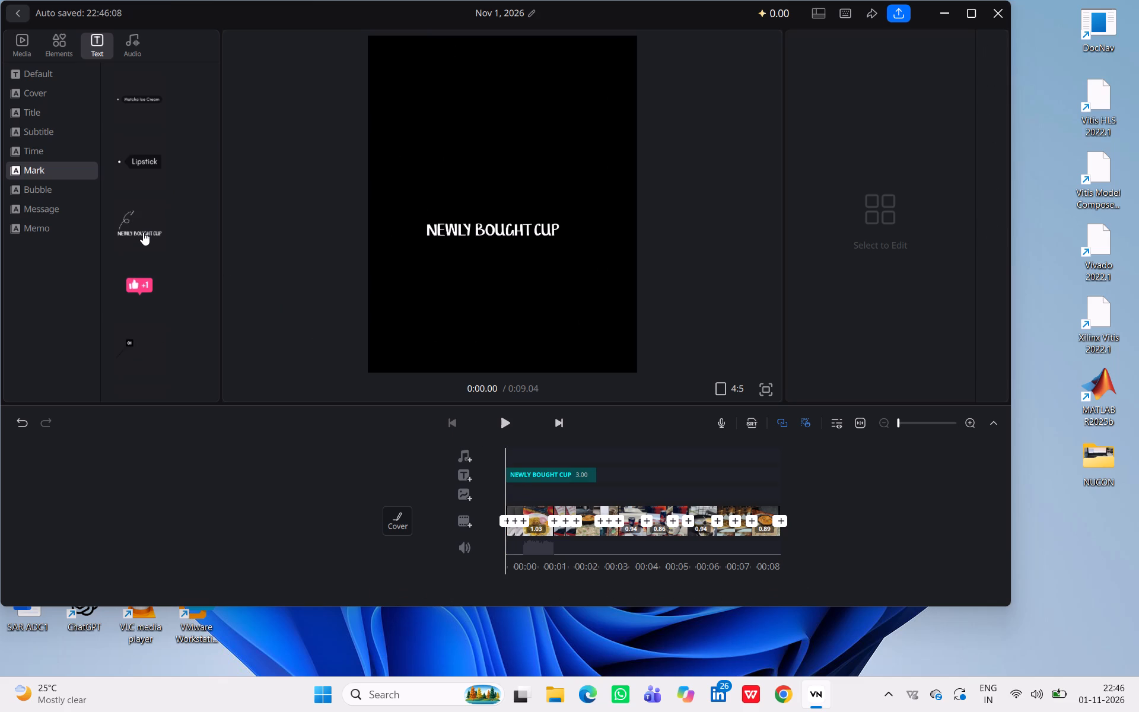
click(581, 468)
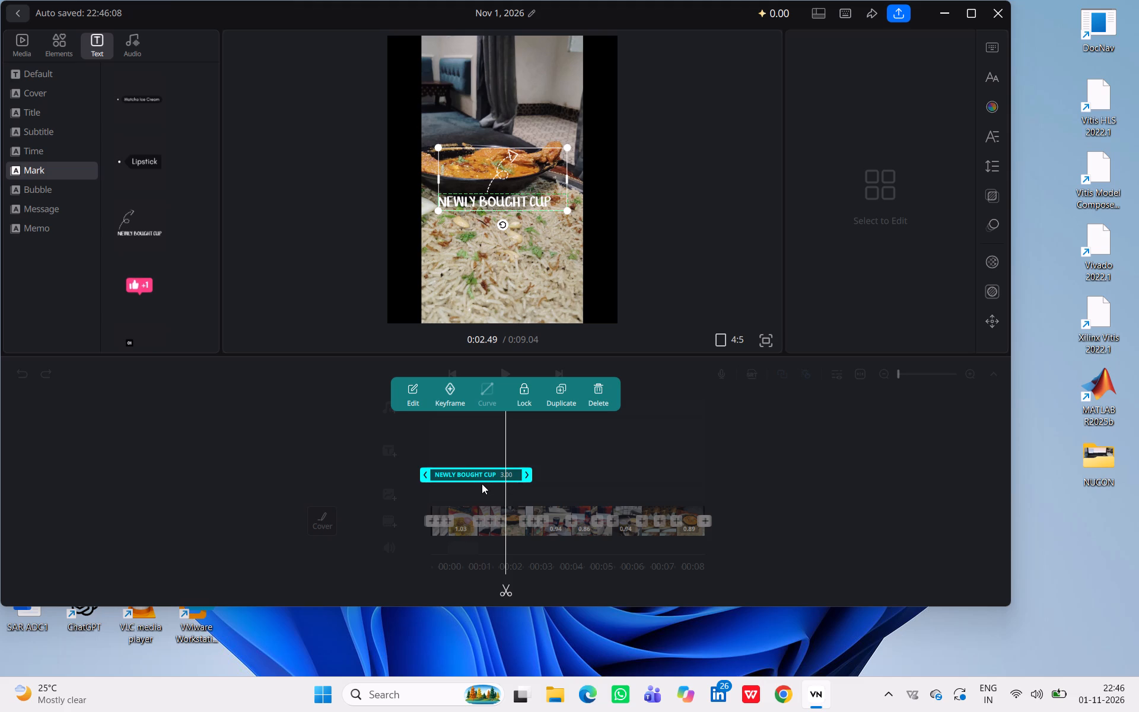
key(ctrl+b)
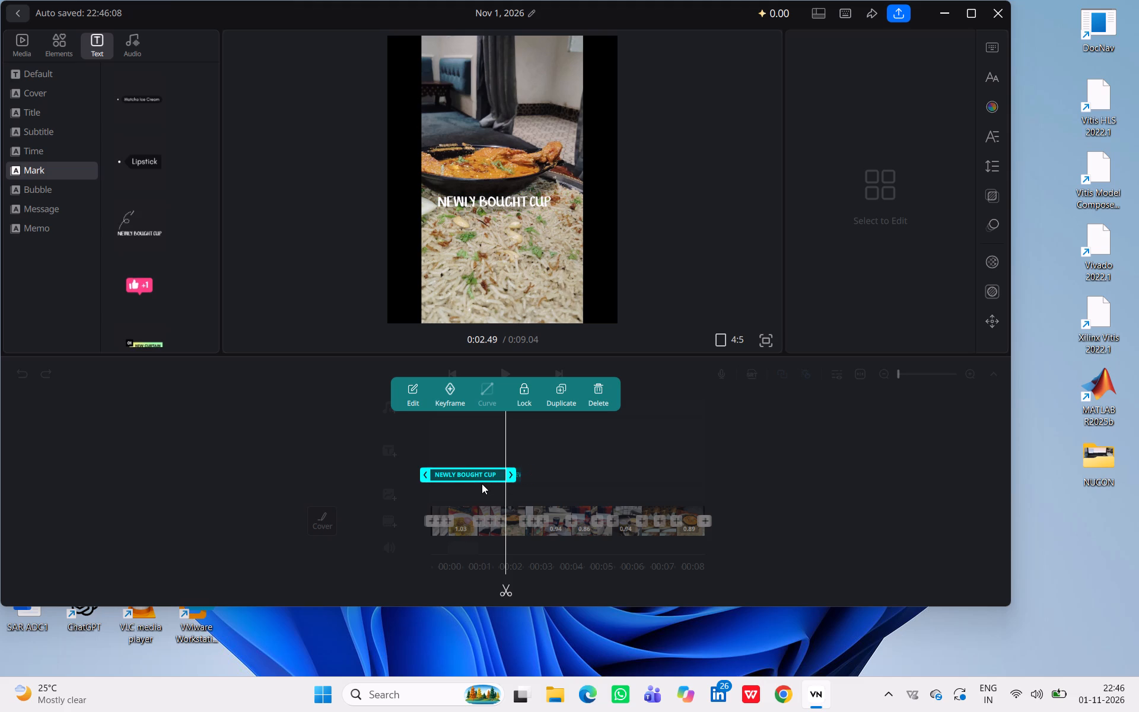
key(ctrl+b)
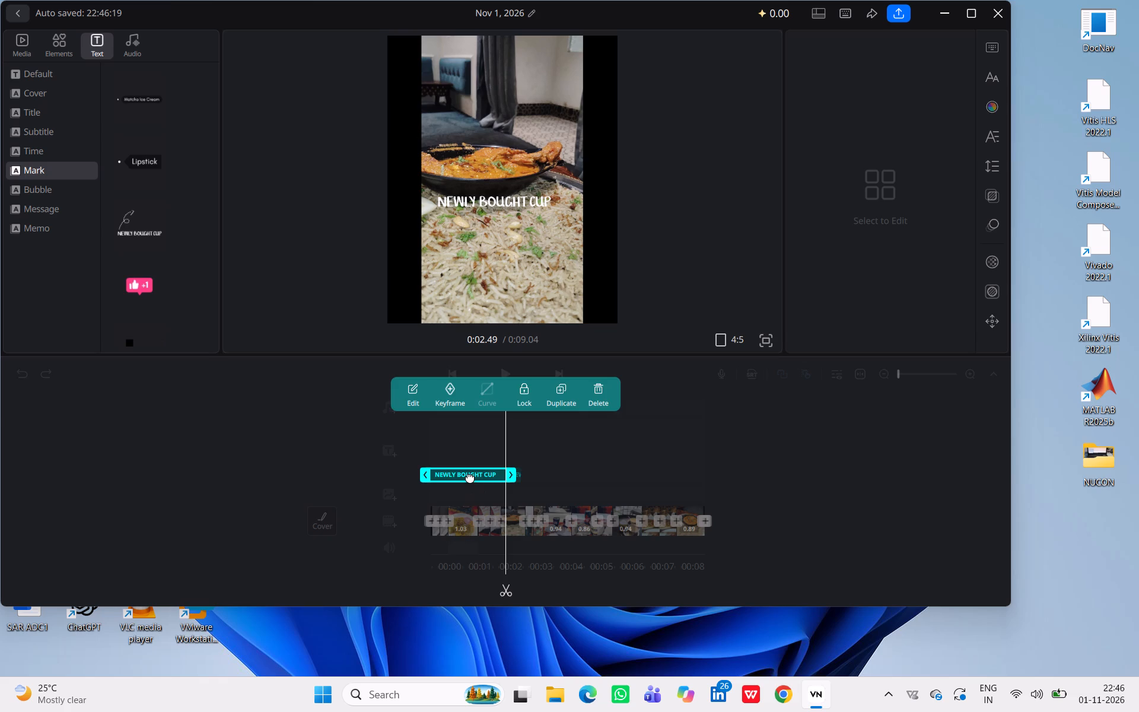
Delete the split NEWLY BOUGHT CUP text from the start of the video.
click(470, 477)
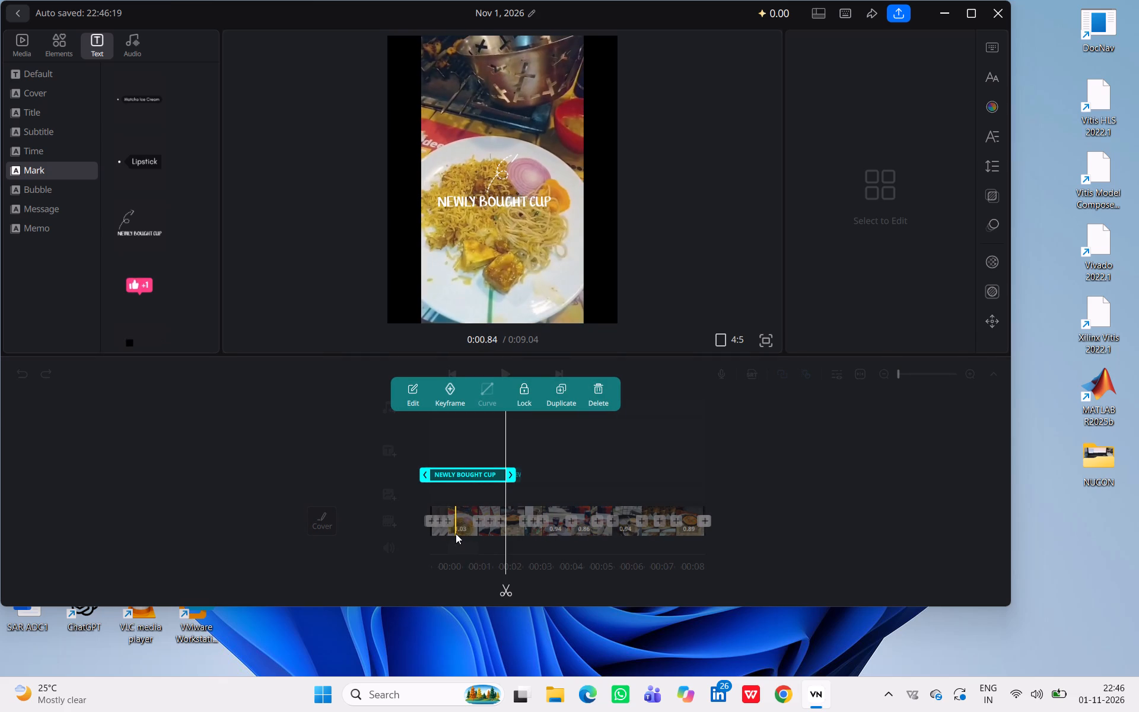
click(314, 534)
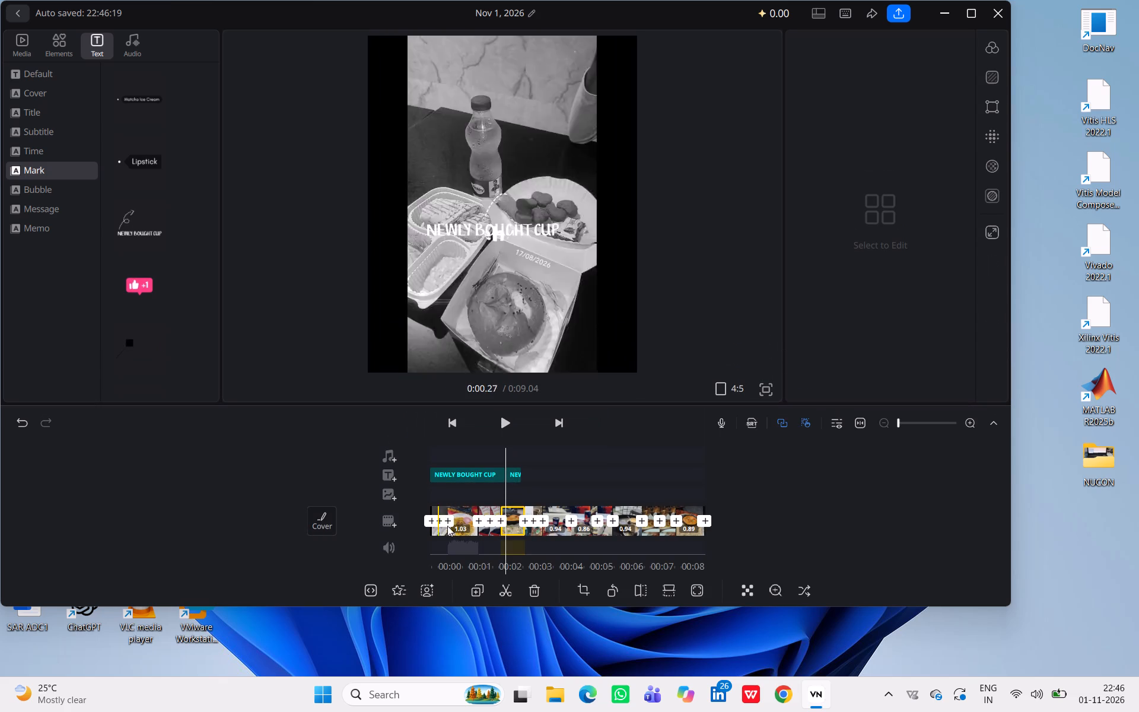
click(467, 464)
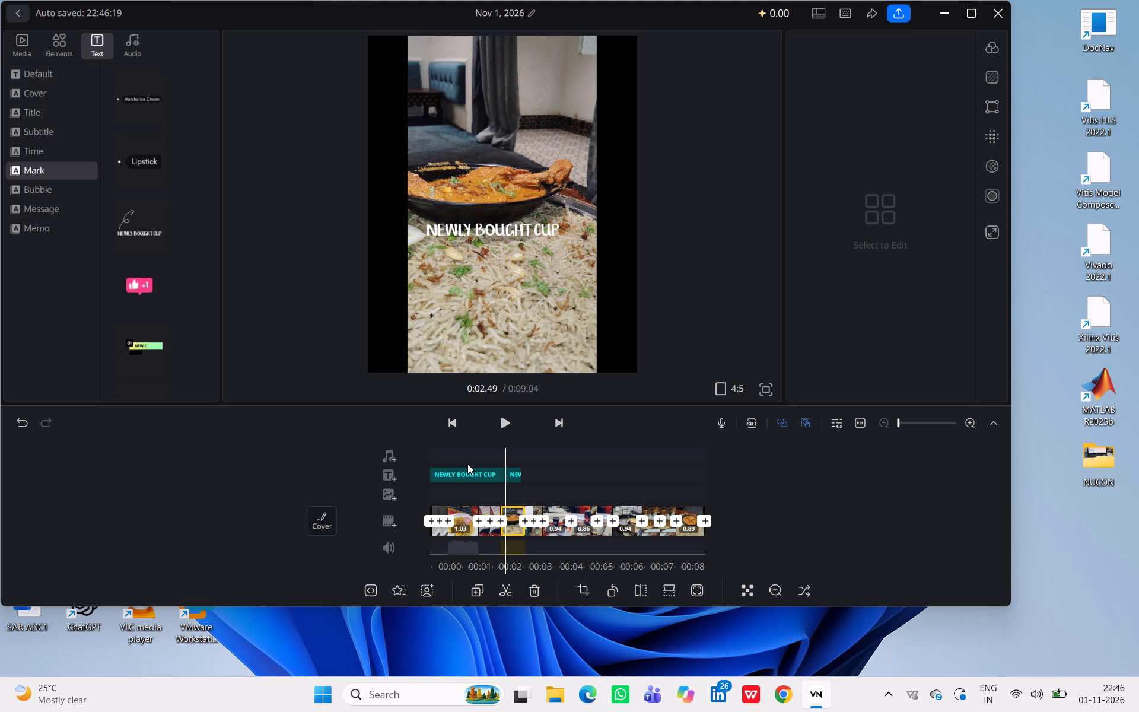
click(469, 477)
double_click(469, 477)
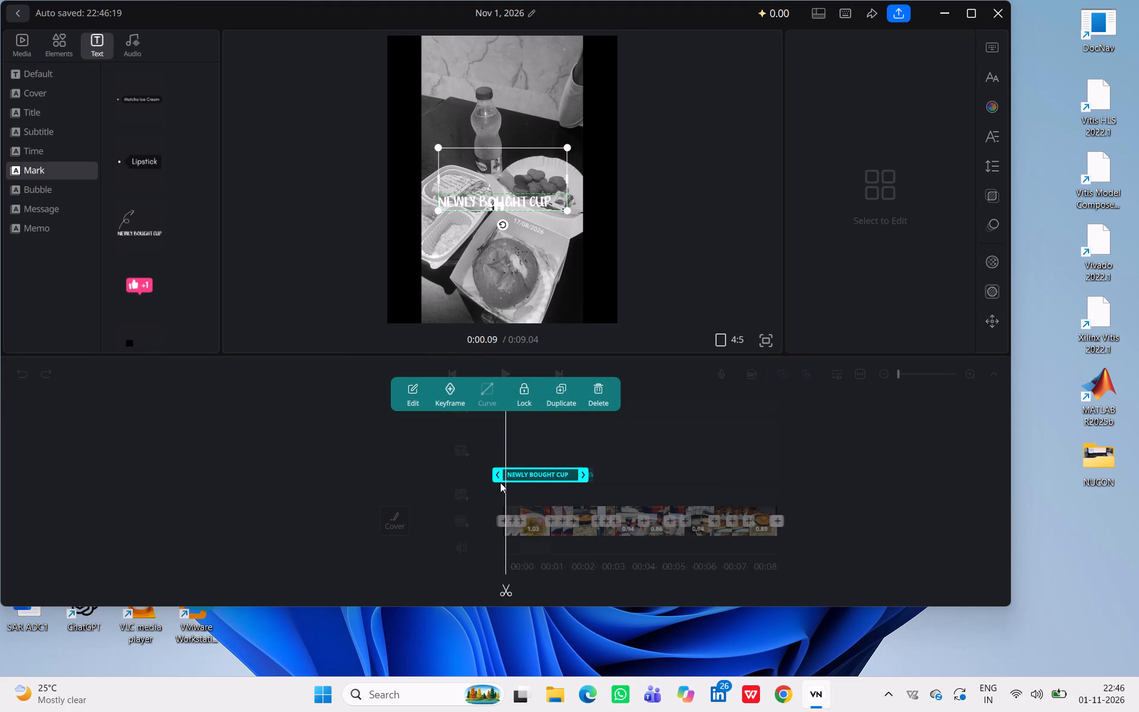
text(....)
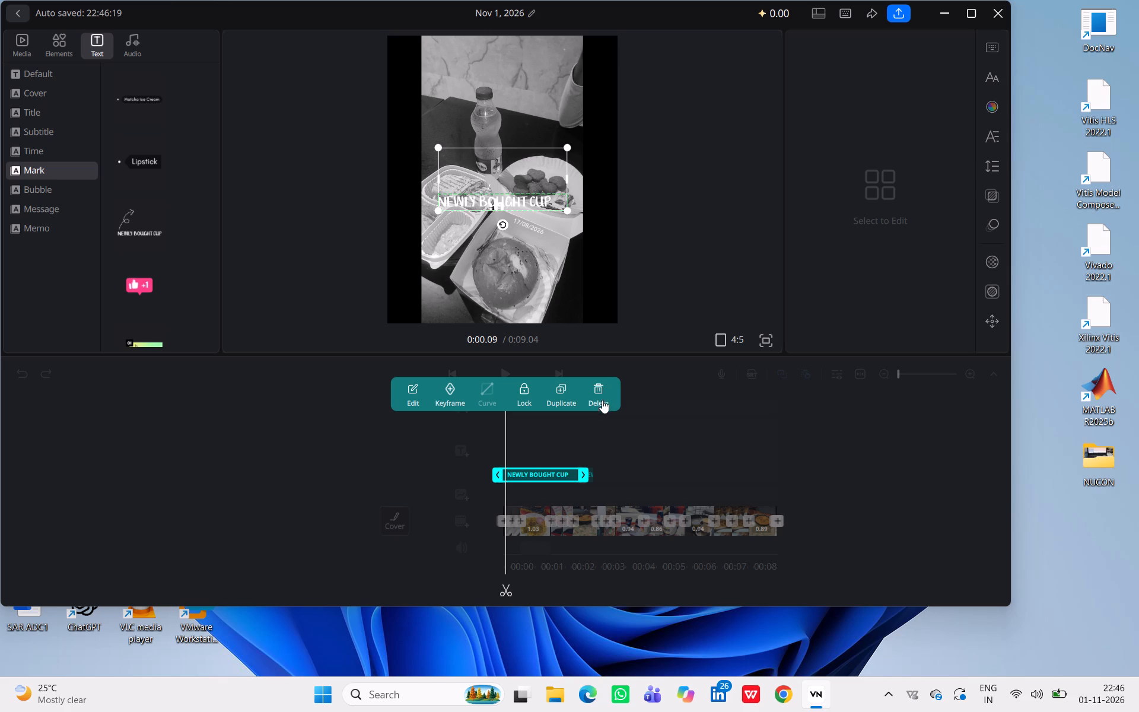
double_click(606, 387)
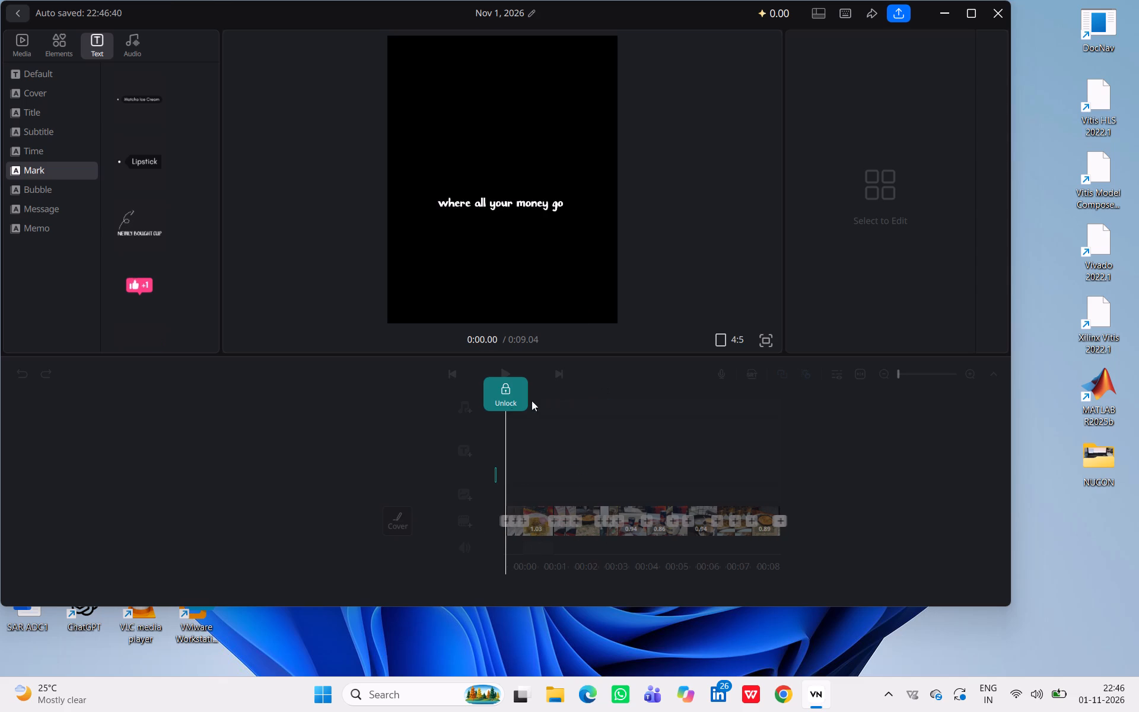
Unlock the "where all your money go" caption that sits ahead of the first clip.
click(505, 393)
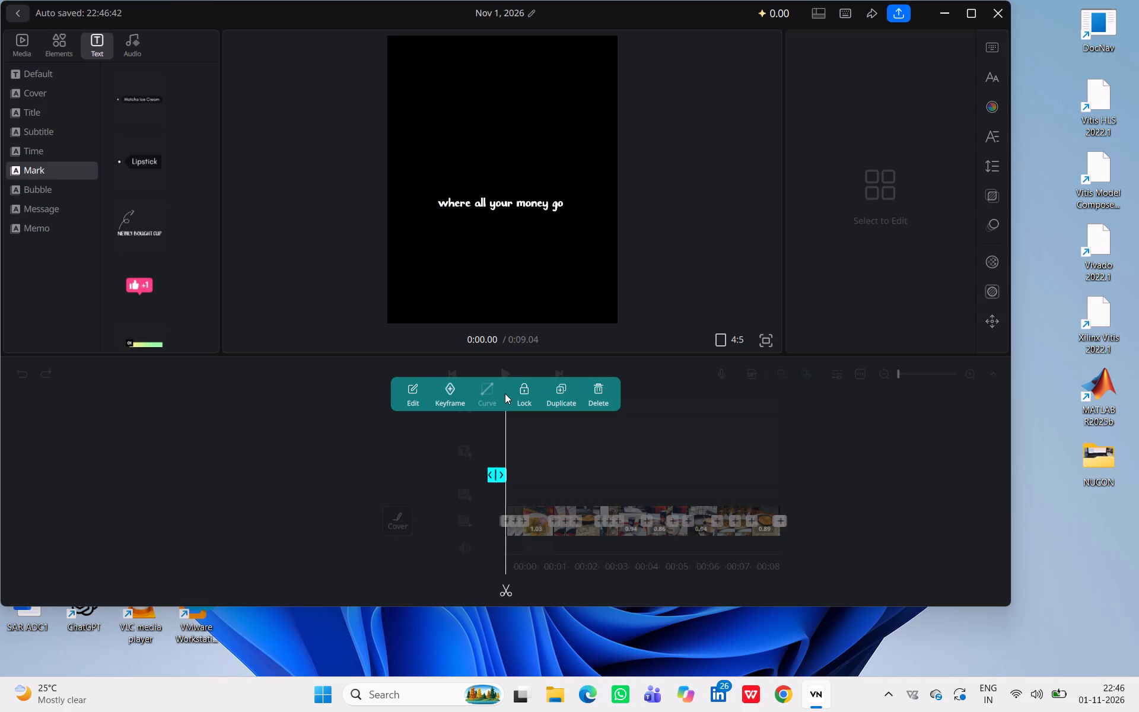
click(495, 472)
click(269, 450)
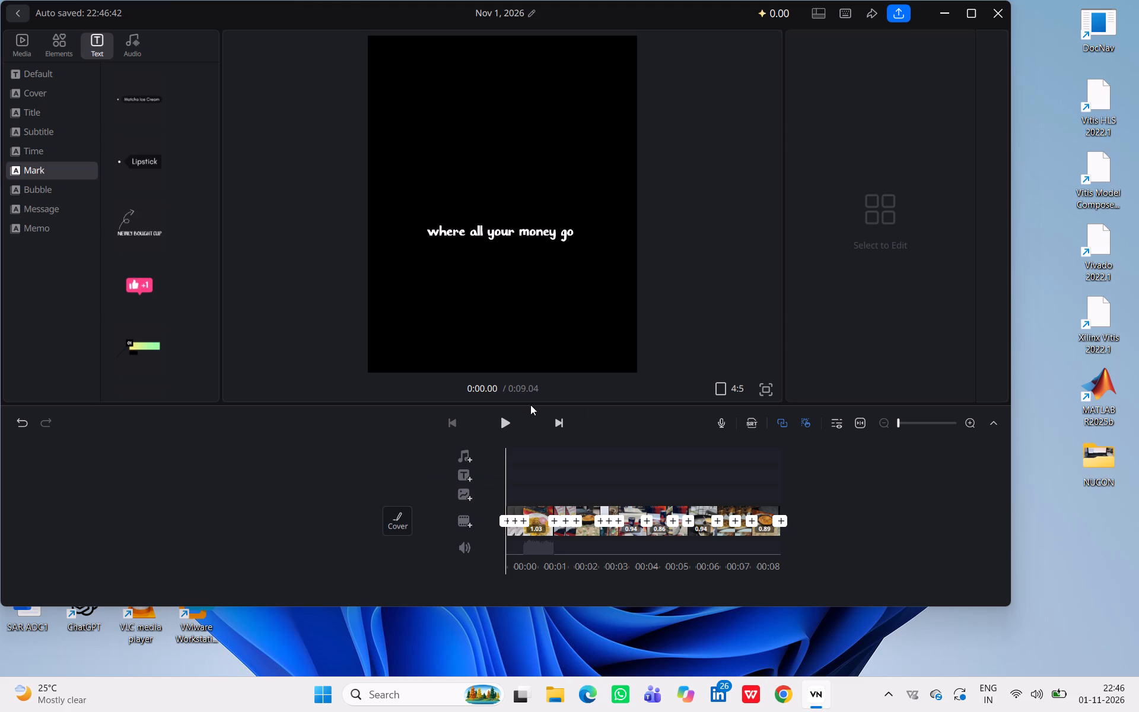
Play the whole video from the start to the final Pista House clip.
click(507, 426)
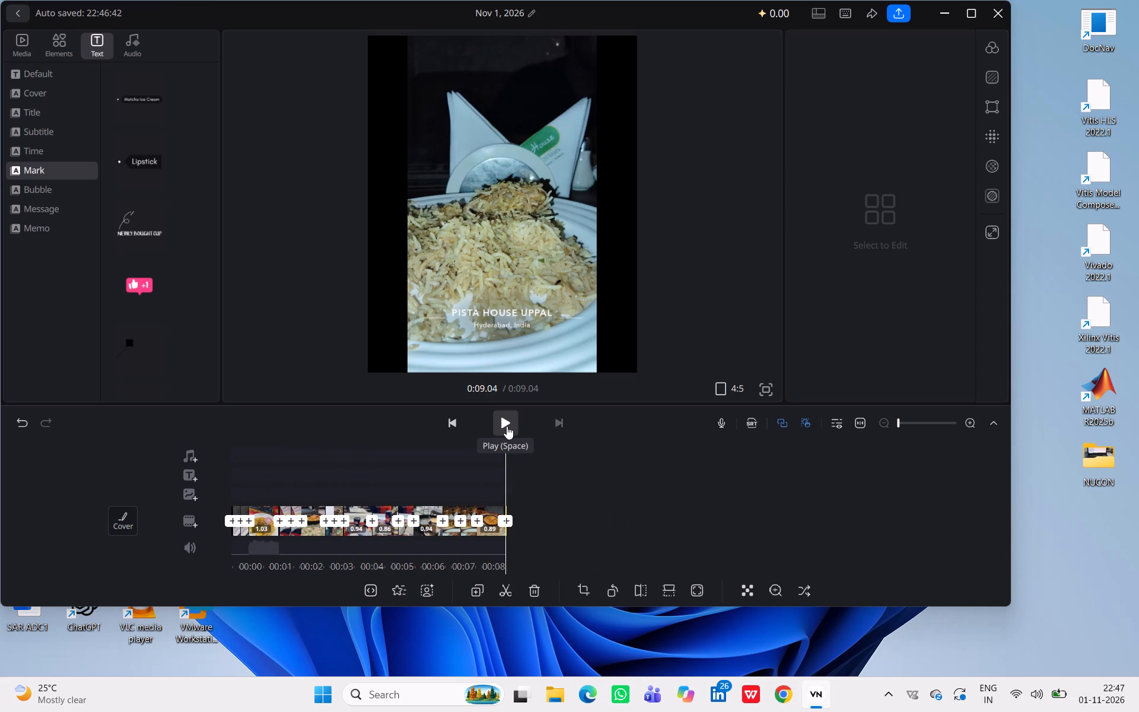
Check the available aspect ratios for the video and keep 4:5.
click(719, 387)
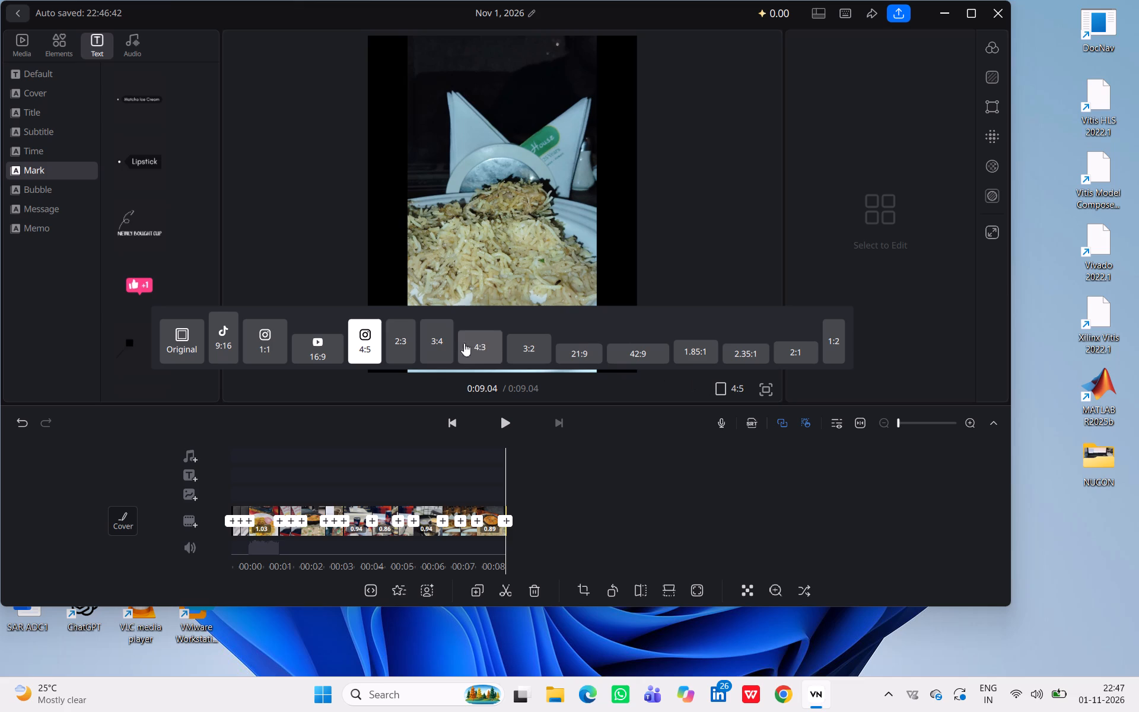
click(362, 323)
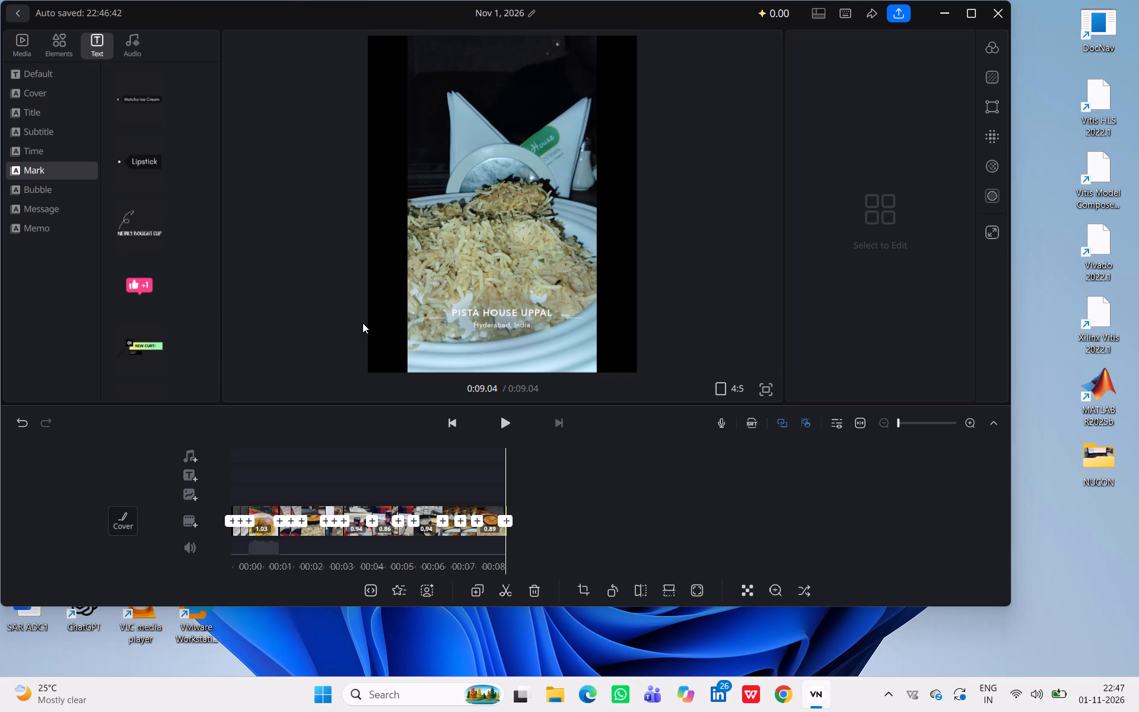
Replay the opening from the start through the third clip to check the caption and first cuts.
triple_click(448, 419)
triple_click(448, 419)
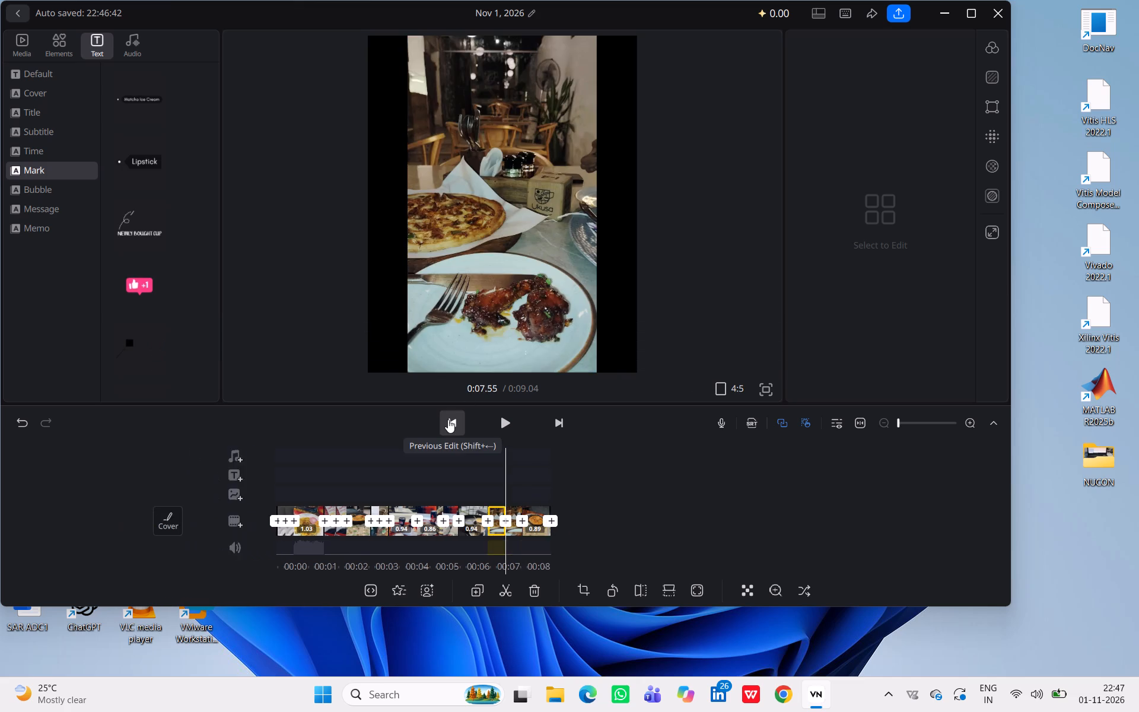
triple_click(448, 419)
triple_click(448, 419)
triple_click(448, 419)
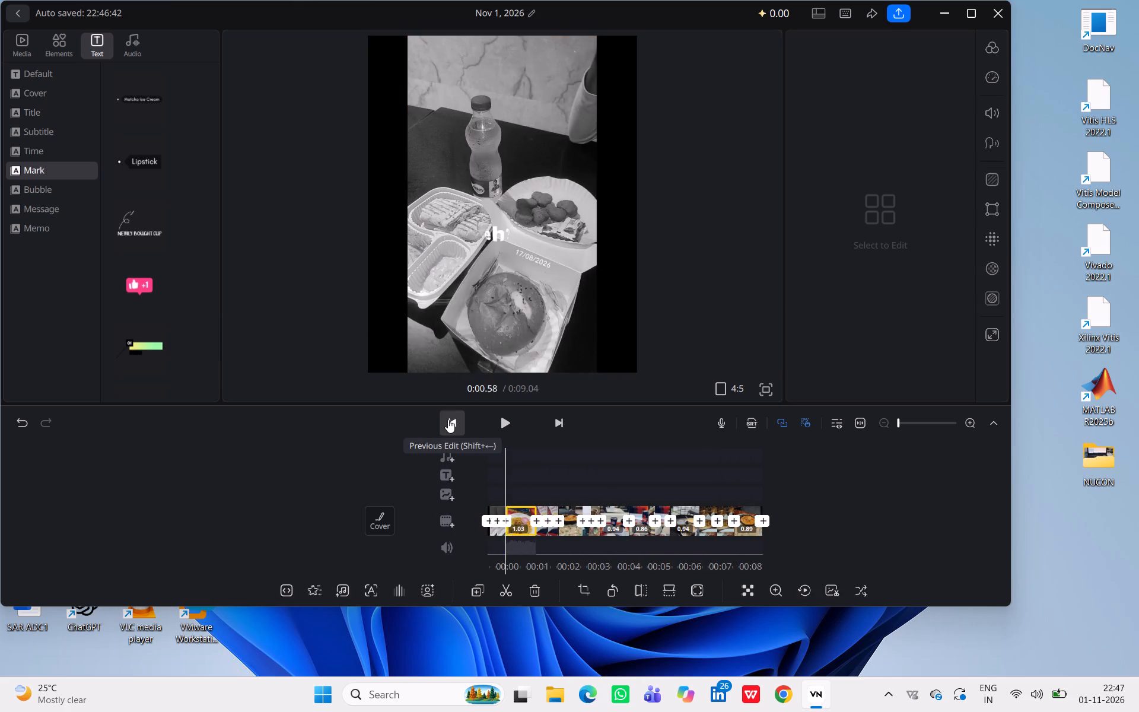
triple_click(448, 419)
click(448, 419)
click(508, 415)
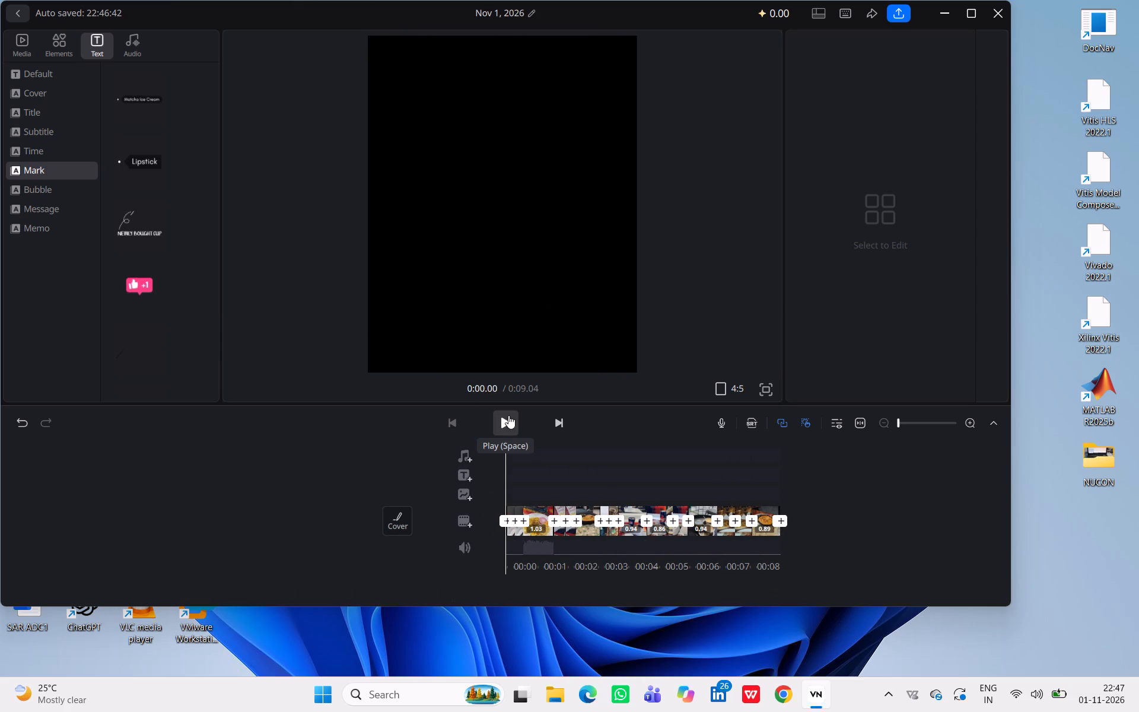
click(508, 415)
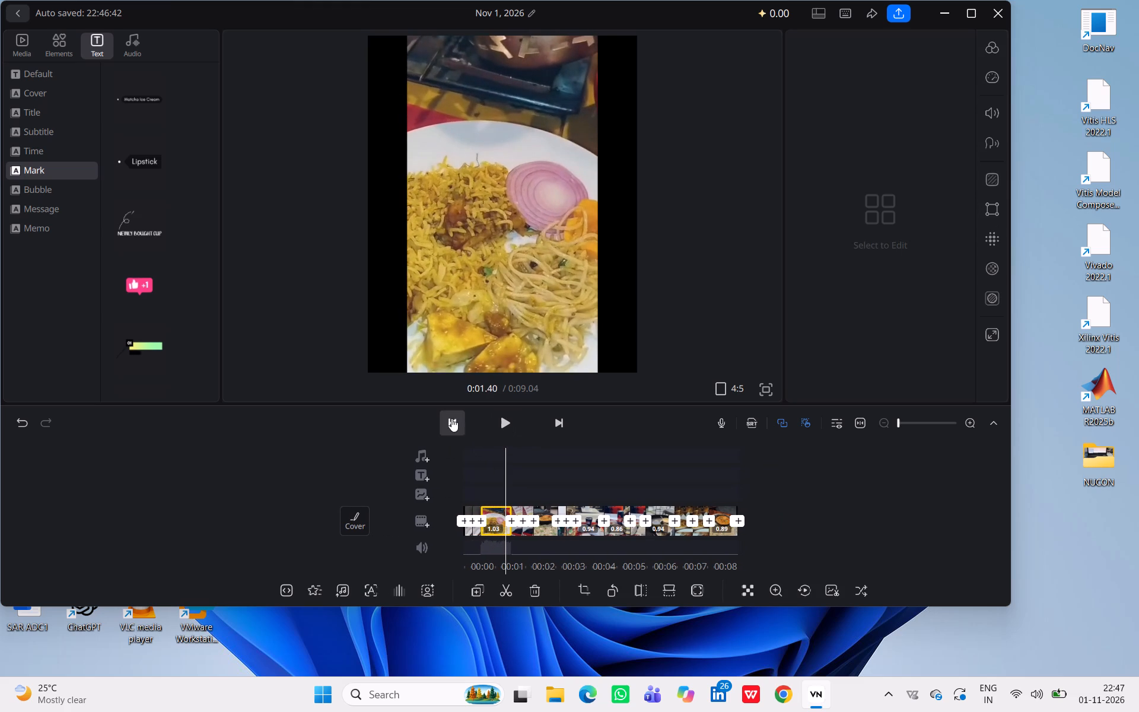
triple_click(448, 420)
click(448, 420)
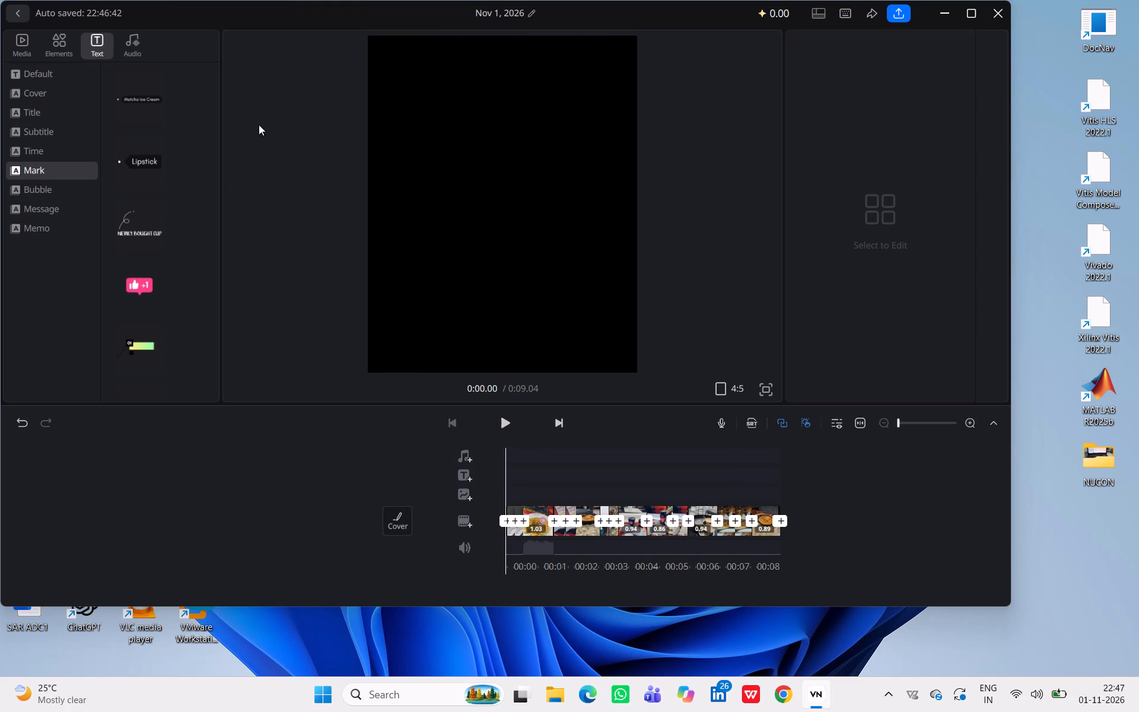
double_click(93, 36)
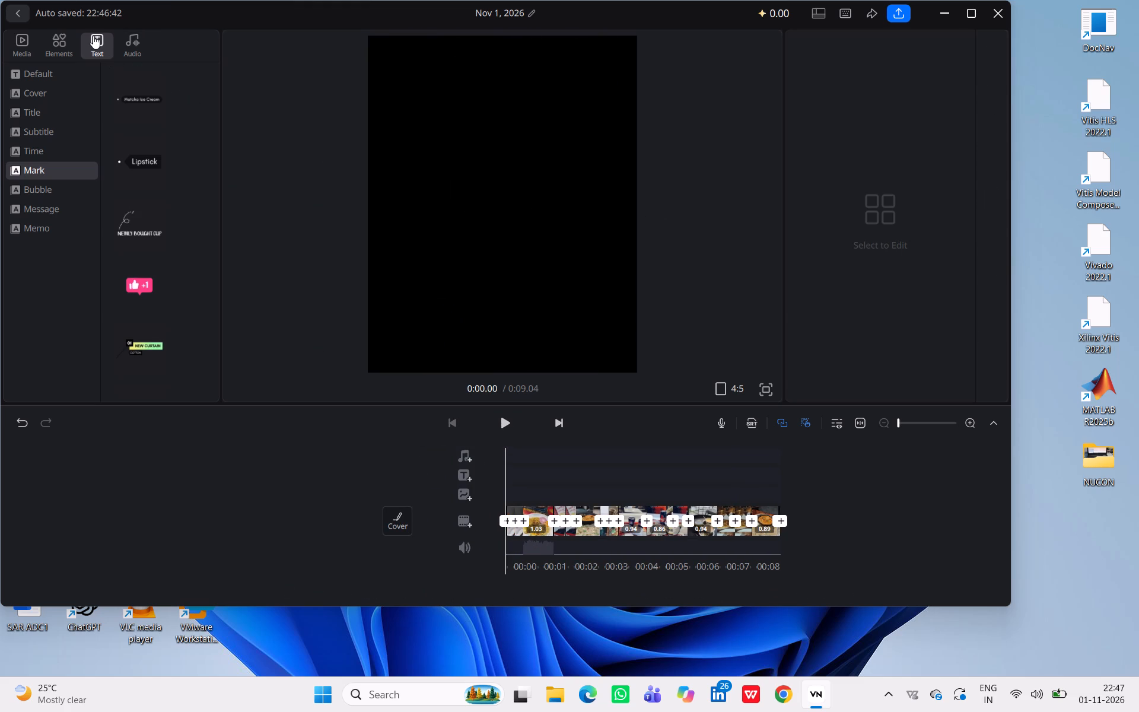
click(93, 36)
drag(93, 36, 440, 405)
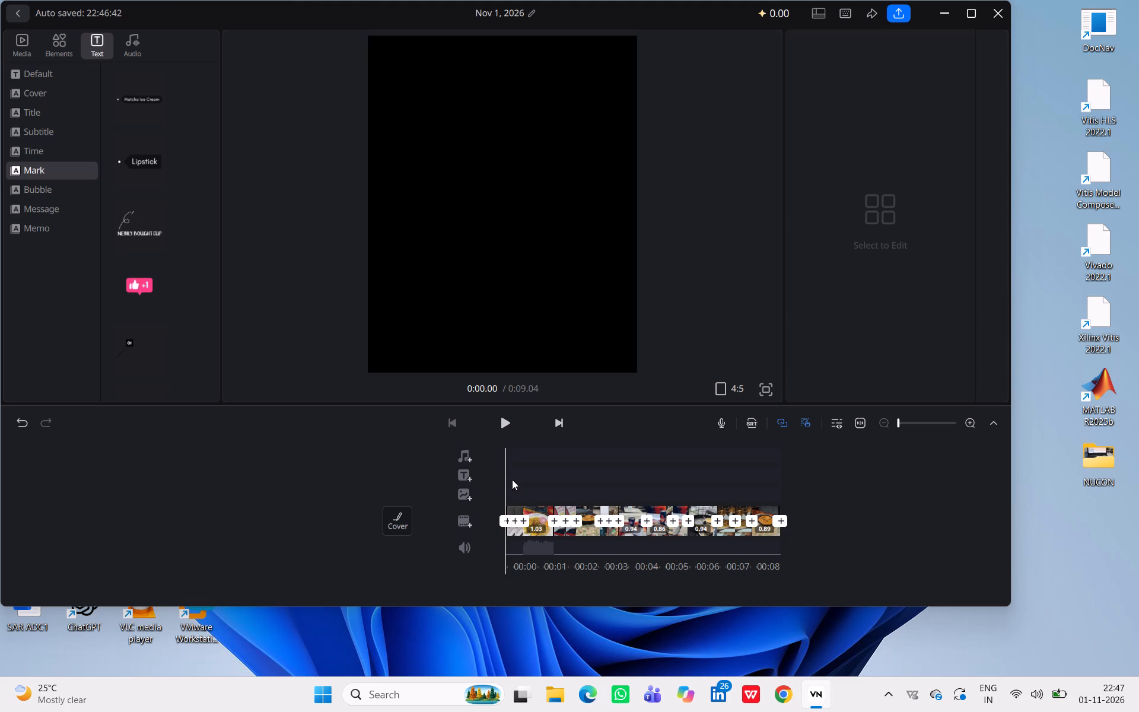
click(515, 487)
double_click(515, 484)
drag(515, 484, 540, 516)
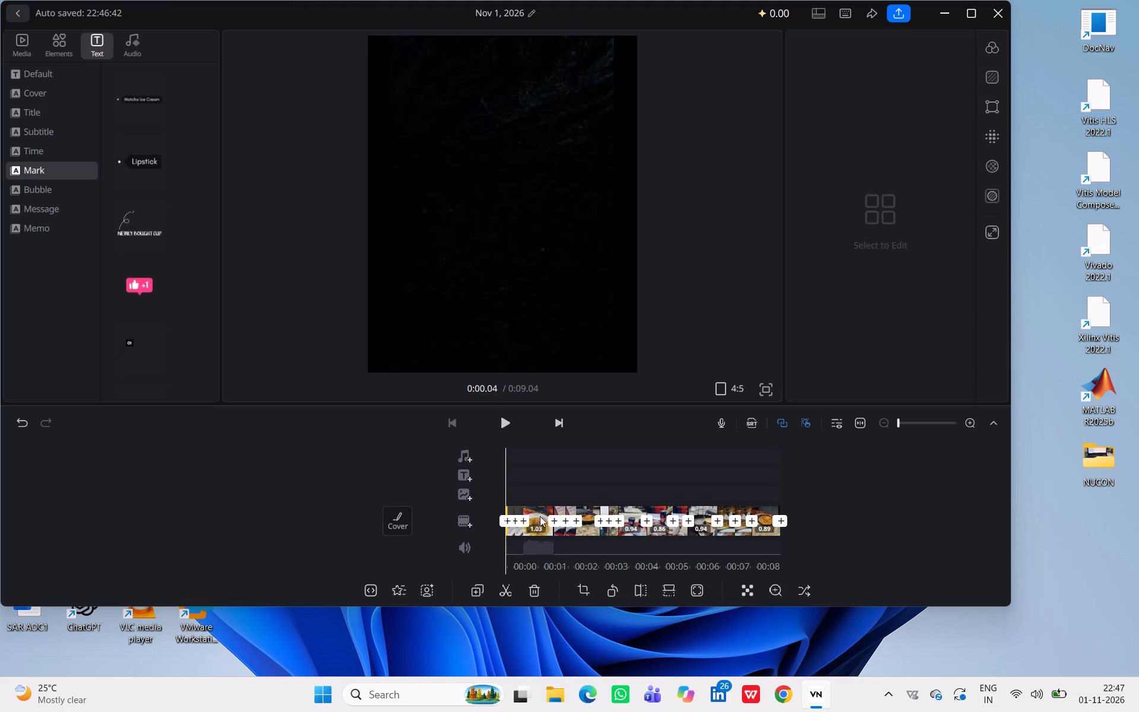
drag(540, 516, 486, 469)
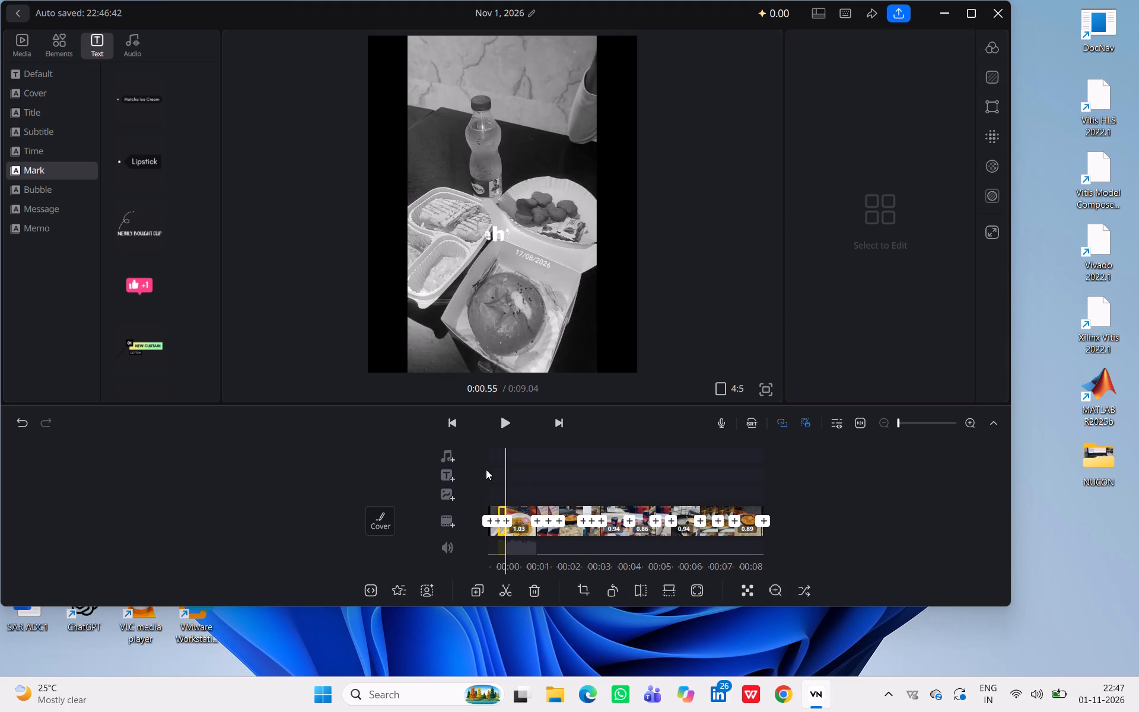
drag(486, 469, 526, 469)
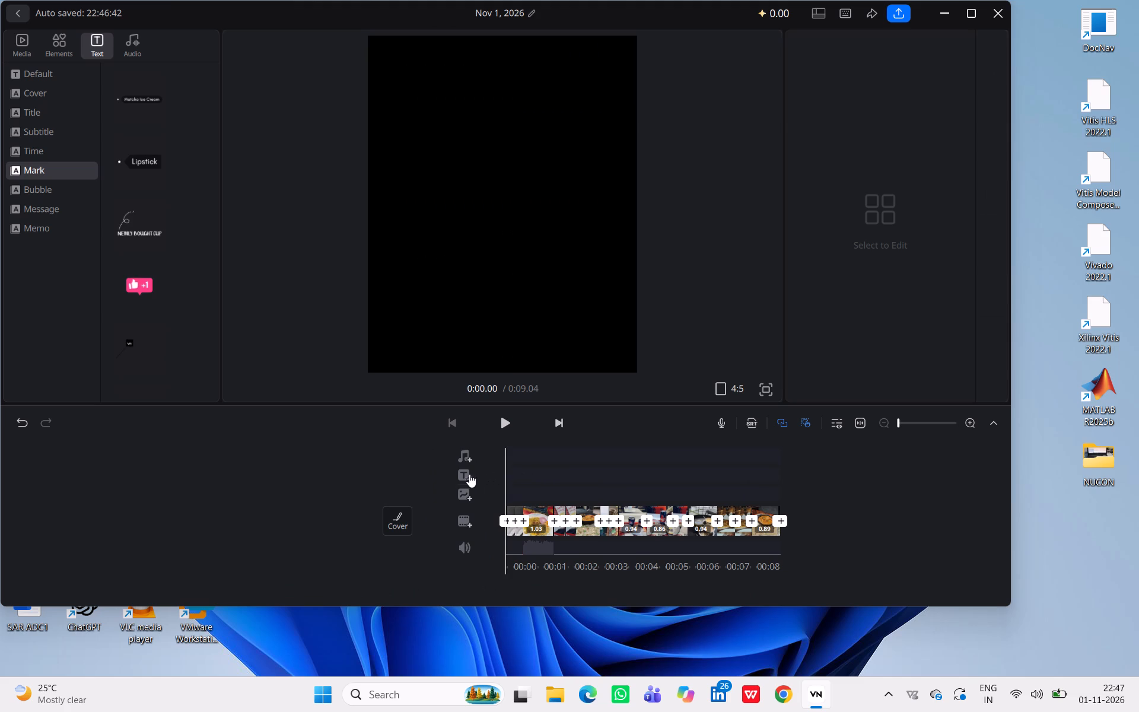
Add a default text at the start of the video and shorten it to end around the start of the third clip.
click(467, 474)
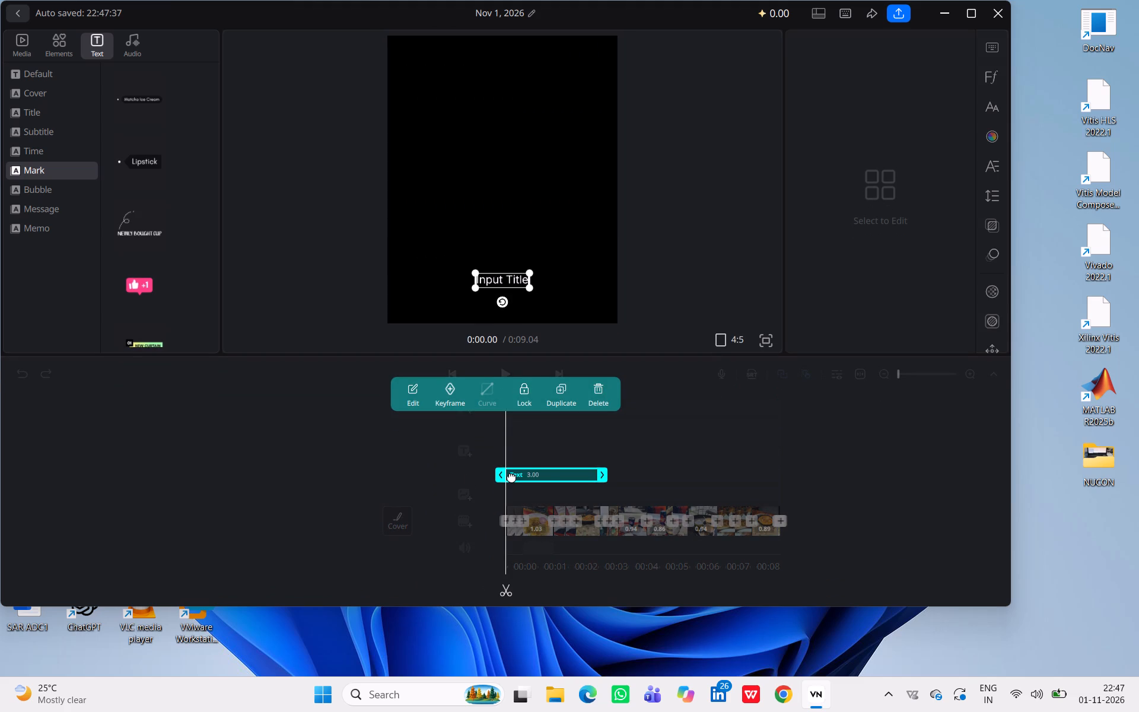
click(599, 479)
drag(599, 479, 529, 483)
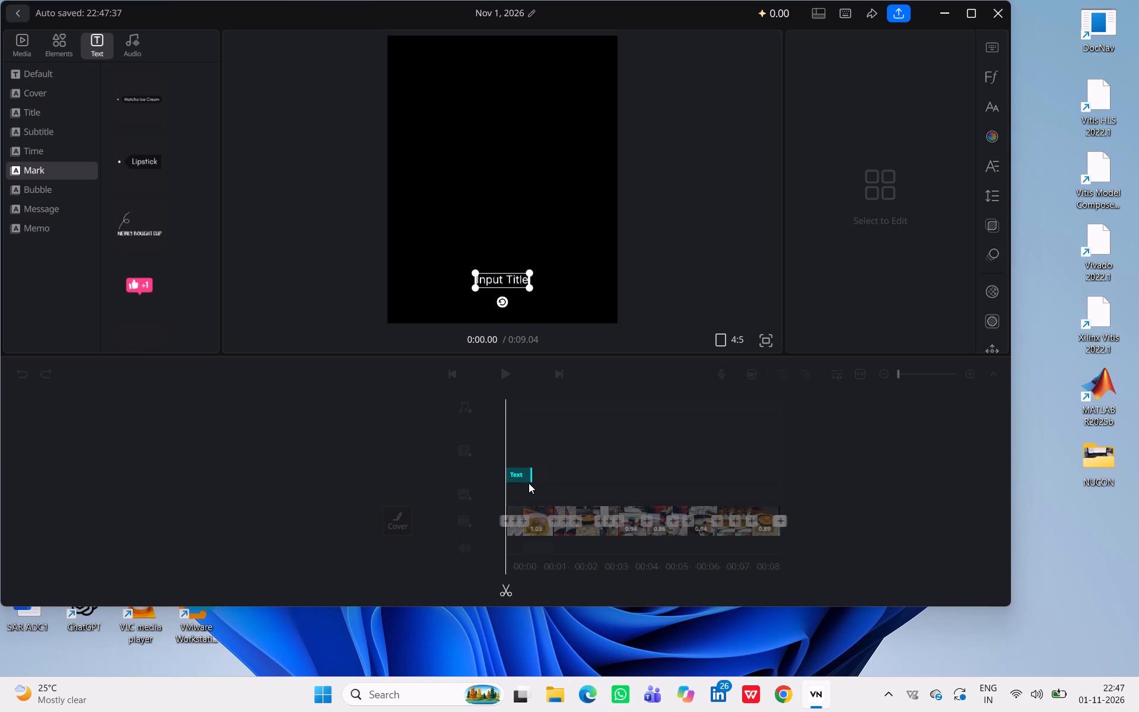
drag(529, 483, 524, 485)
click(205, 410)
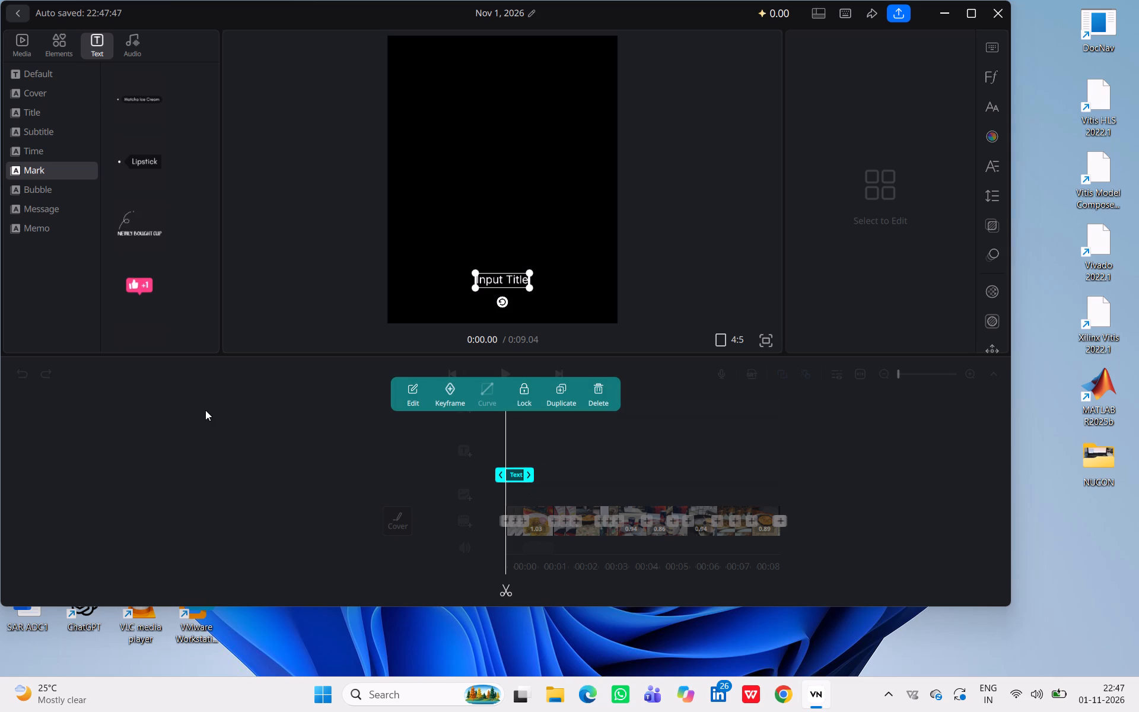
Replace the placeholder of the opening caption with the text "where all your money go".
triple_click(494, 323)
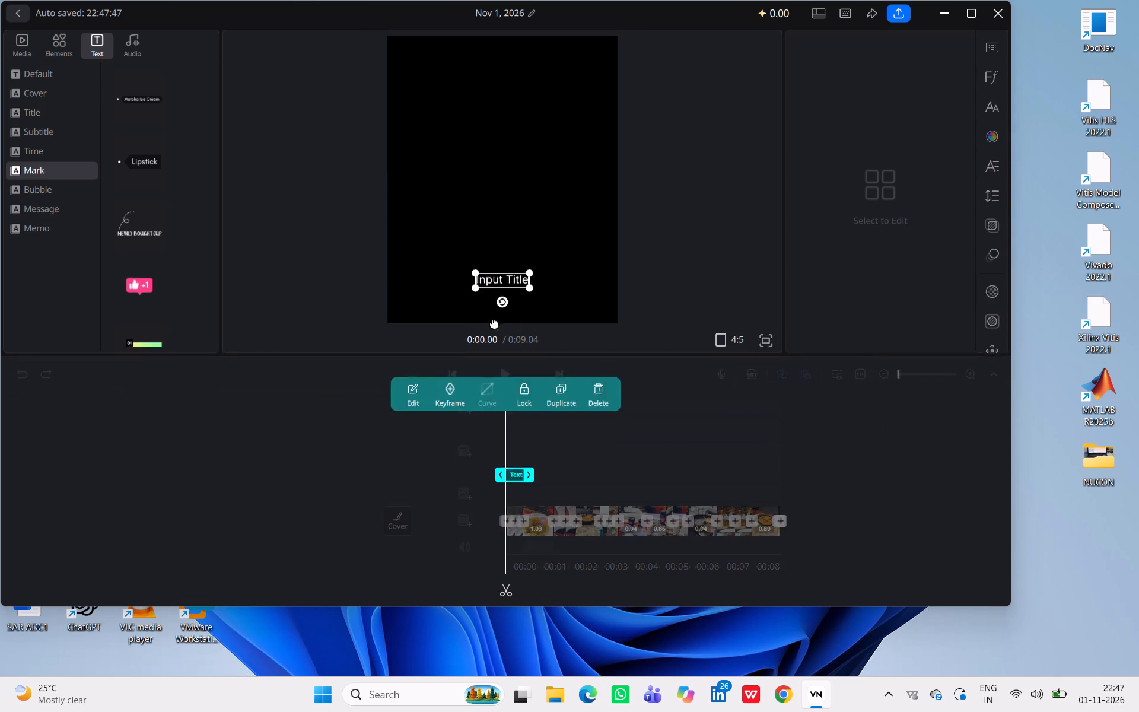
double_click(494, 323)
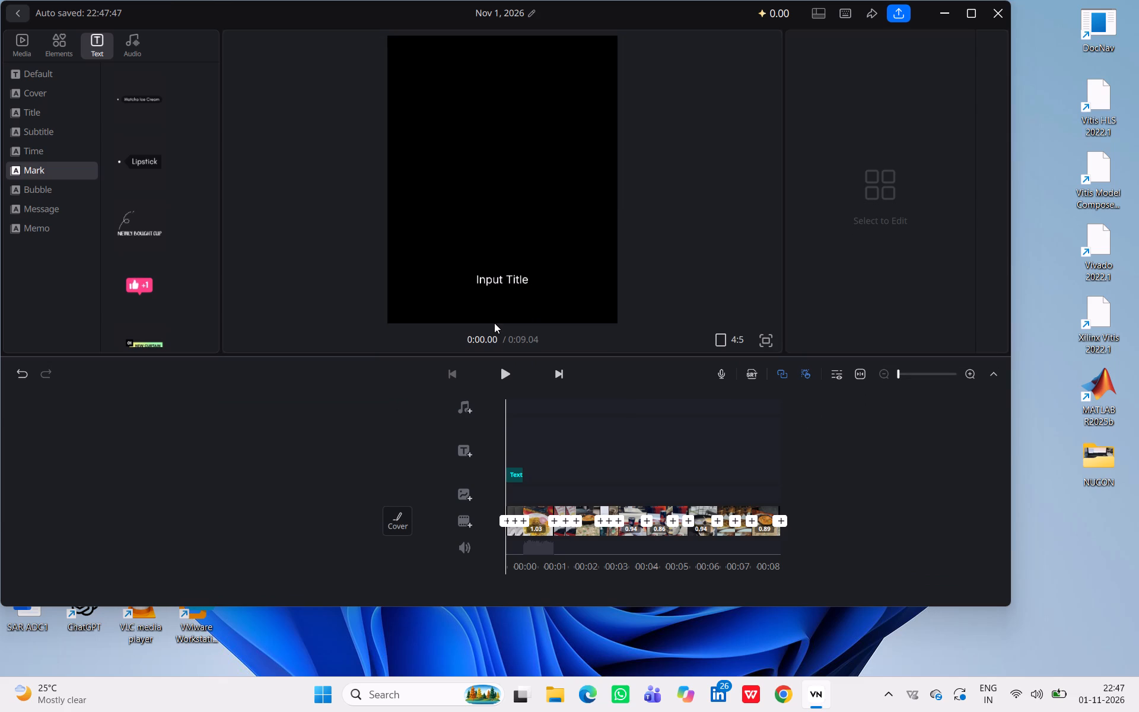
click(506, 277)
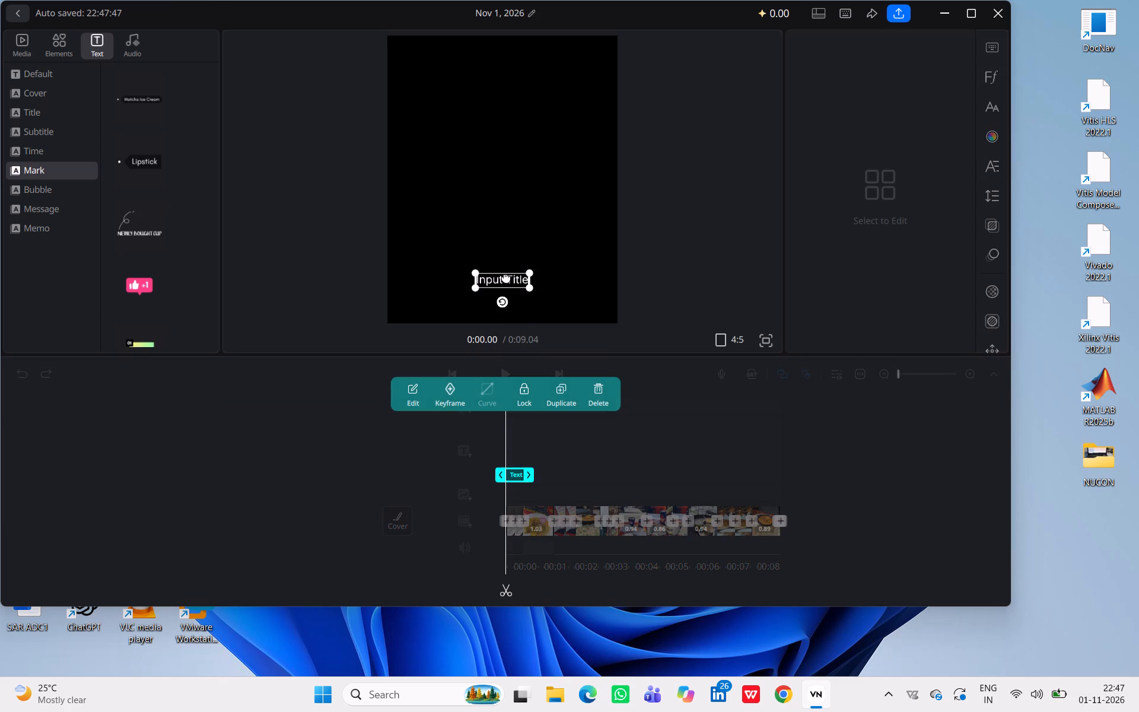
text(wg)
click(506, 278)
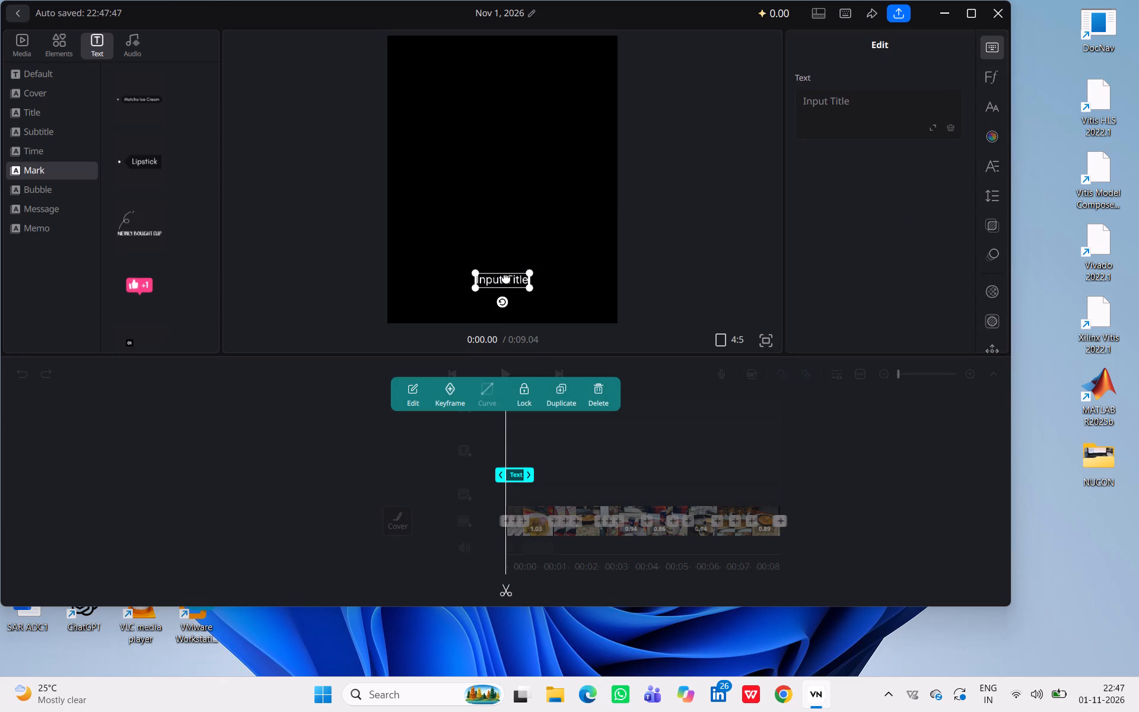
click(809, 101)
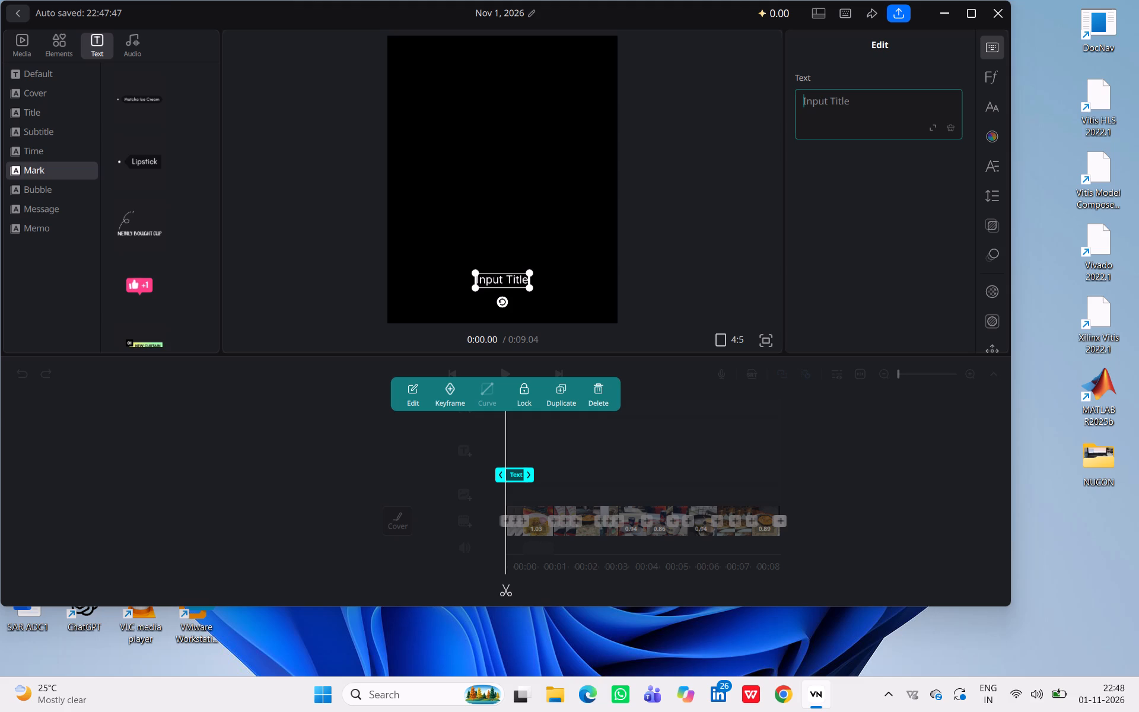
text(whw)
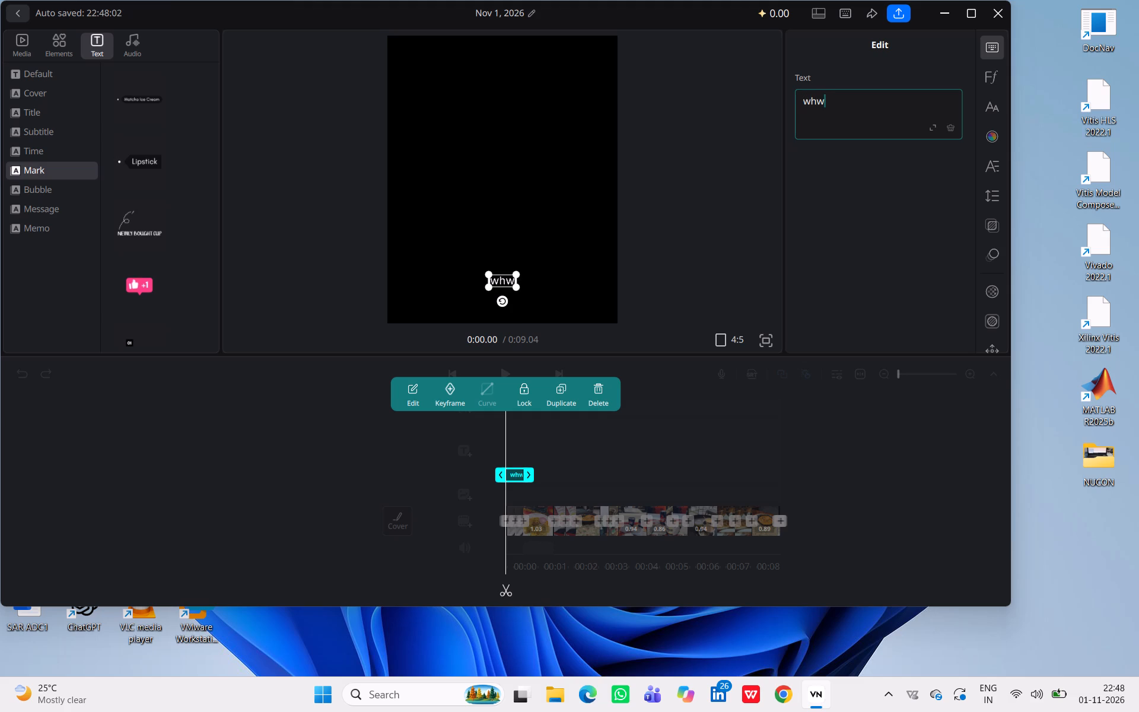
key(BackSpace)
text(ere)
key(space)
key(space)
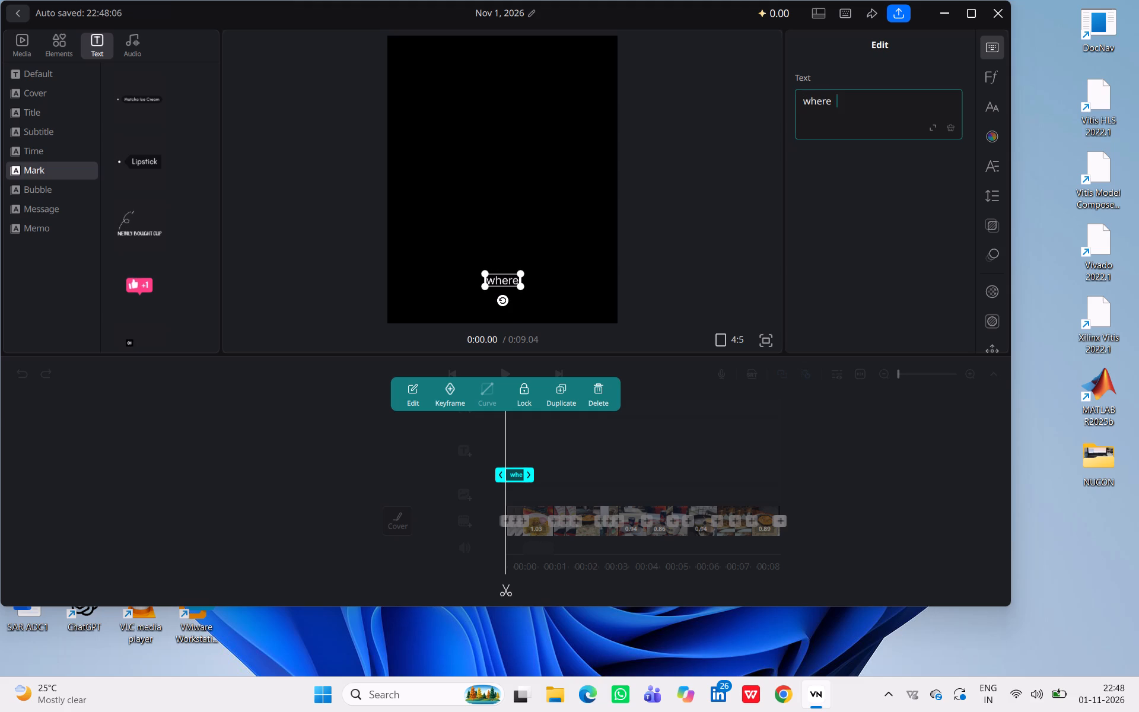
text(a)
key(BackSpace)
key(BackSpace)
key(space)
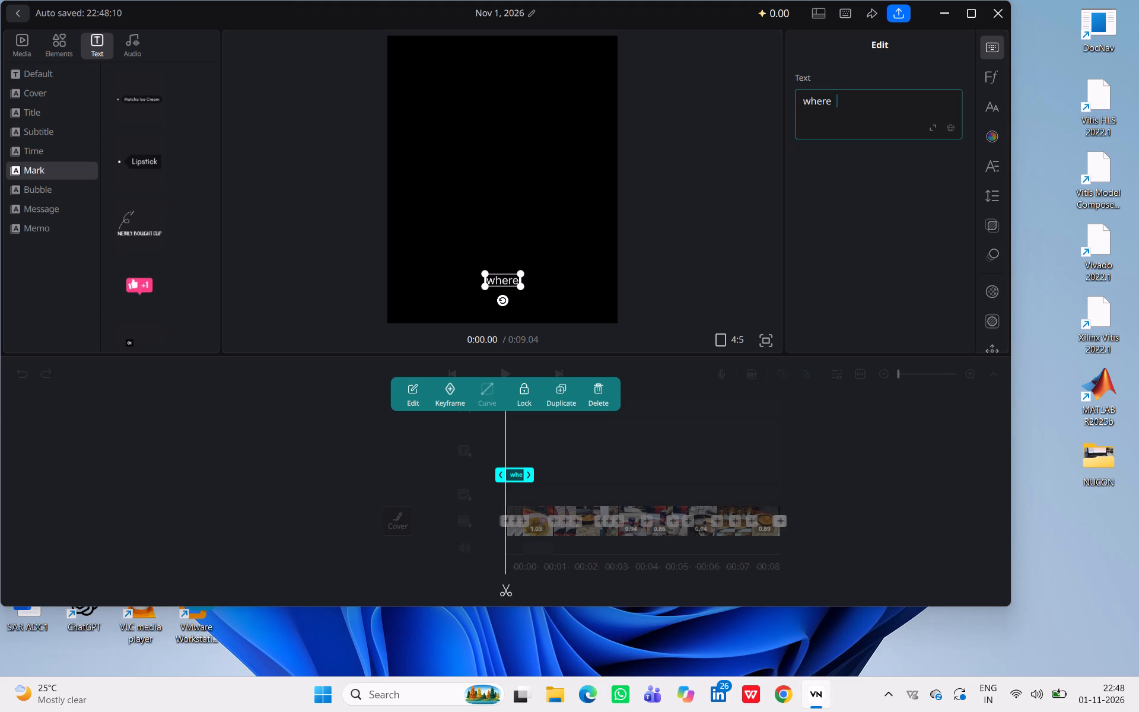
text(all)
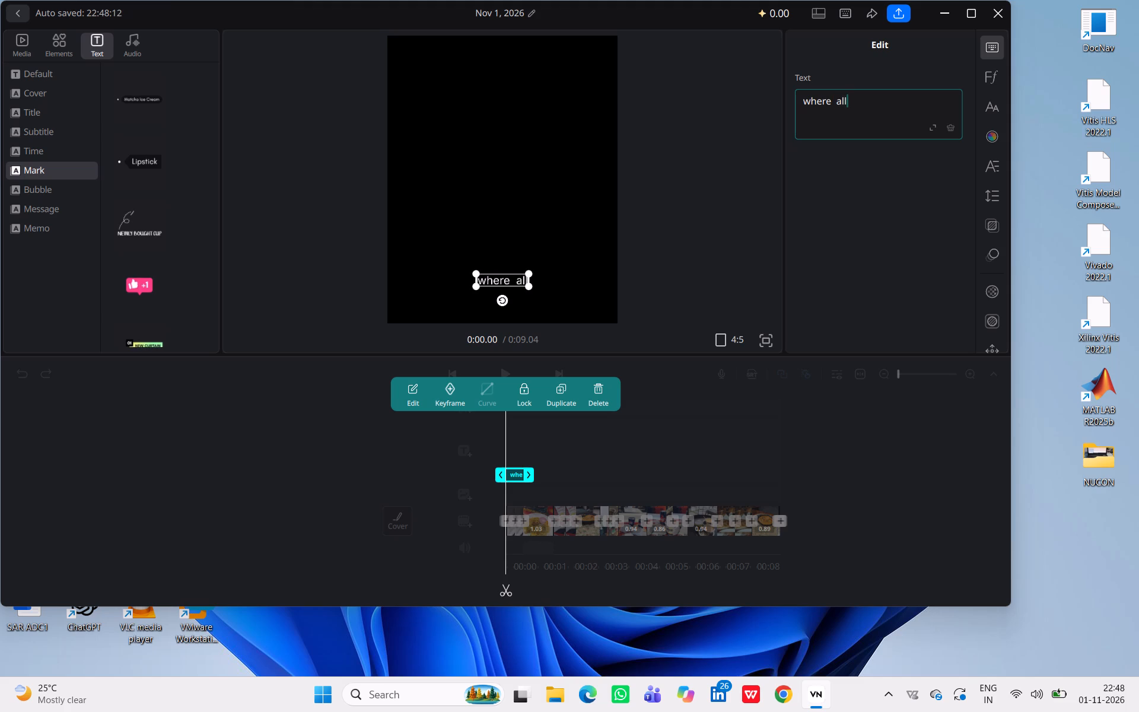
key(space)
text(you)
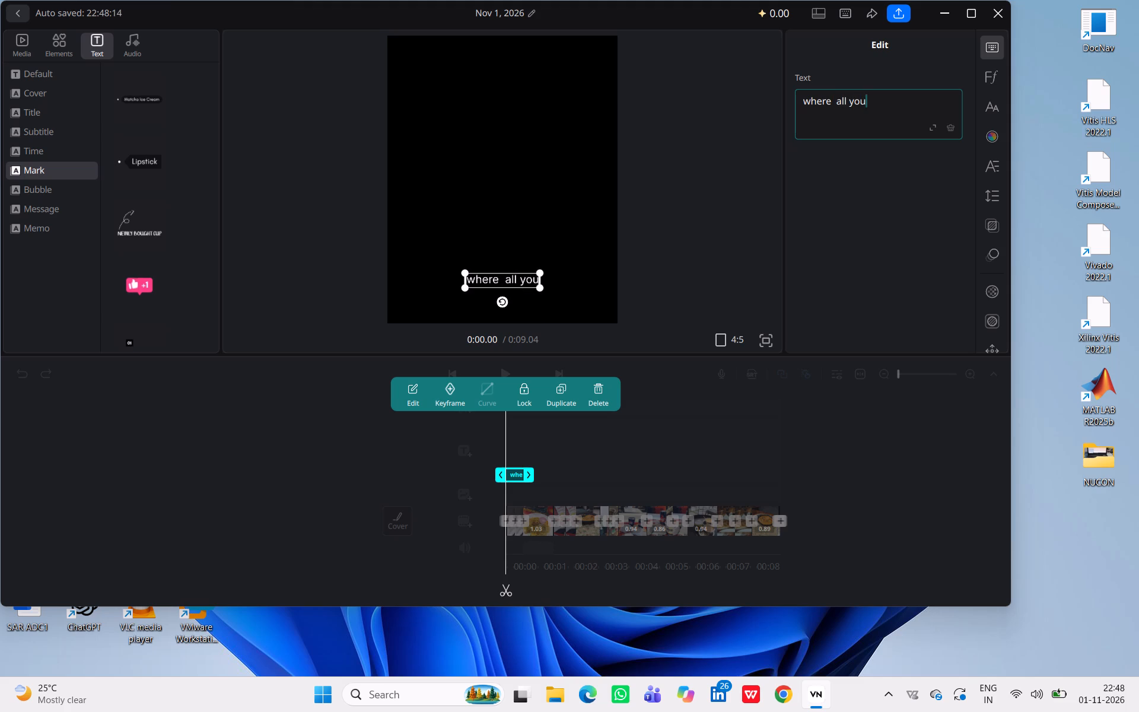
text(r g)
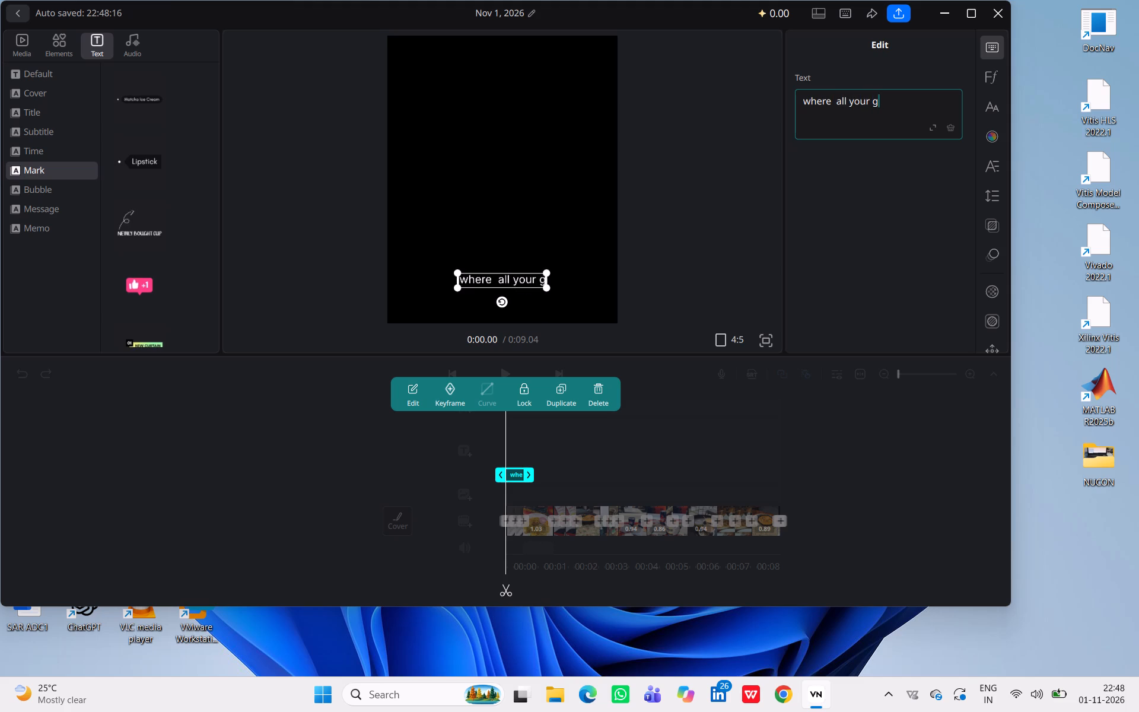
key(BackSpace)
text(mon)
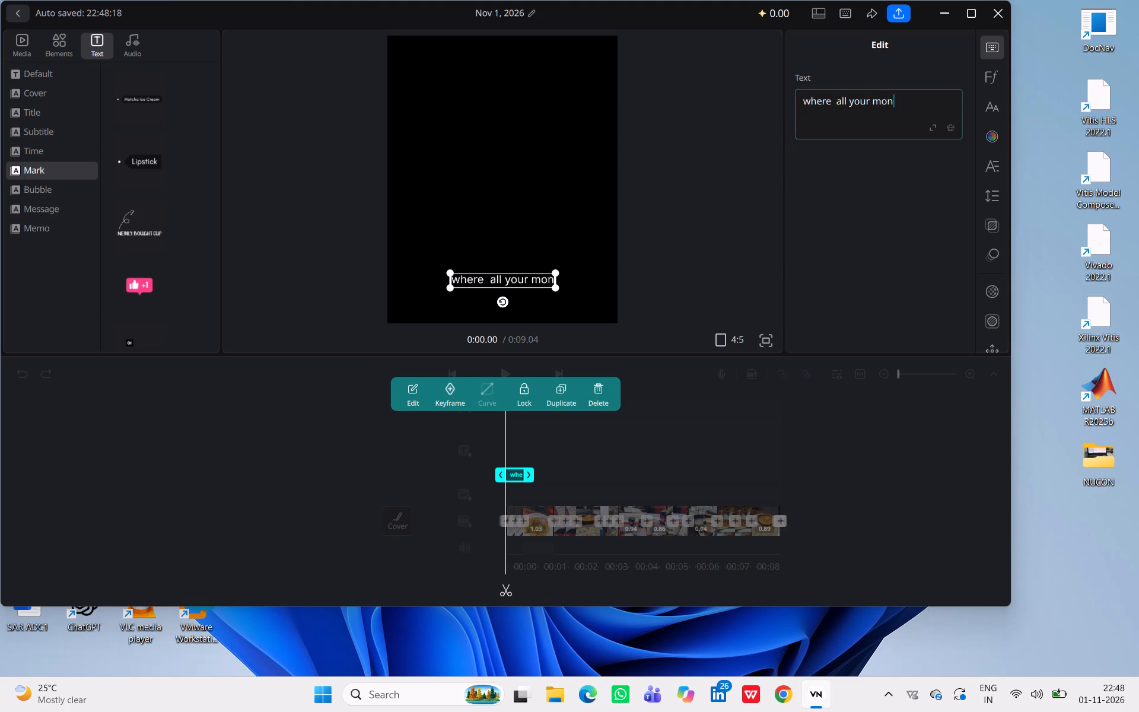
text(ey)
key(space)
key(space)
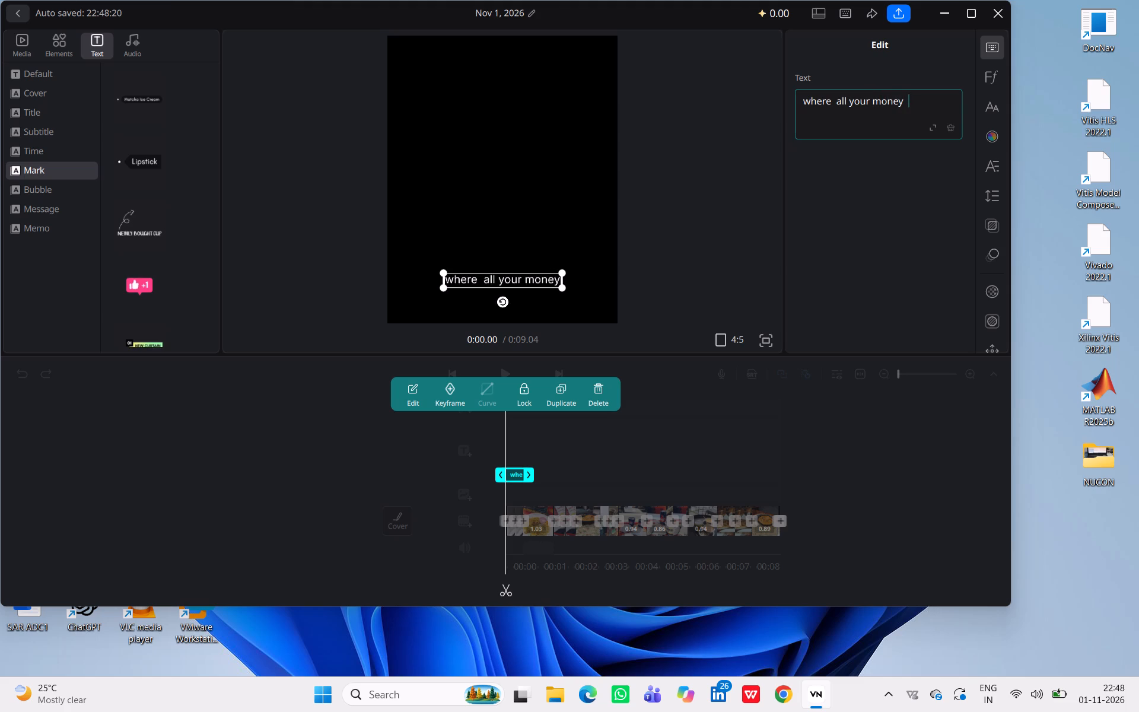
text(go)
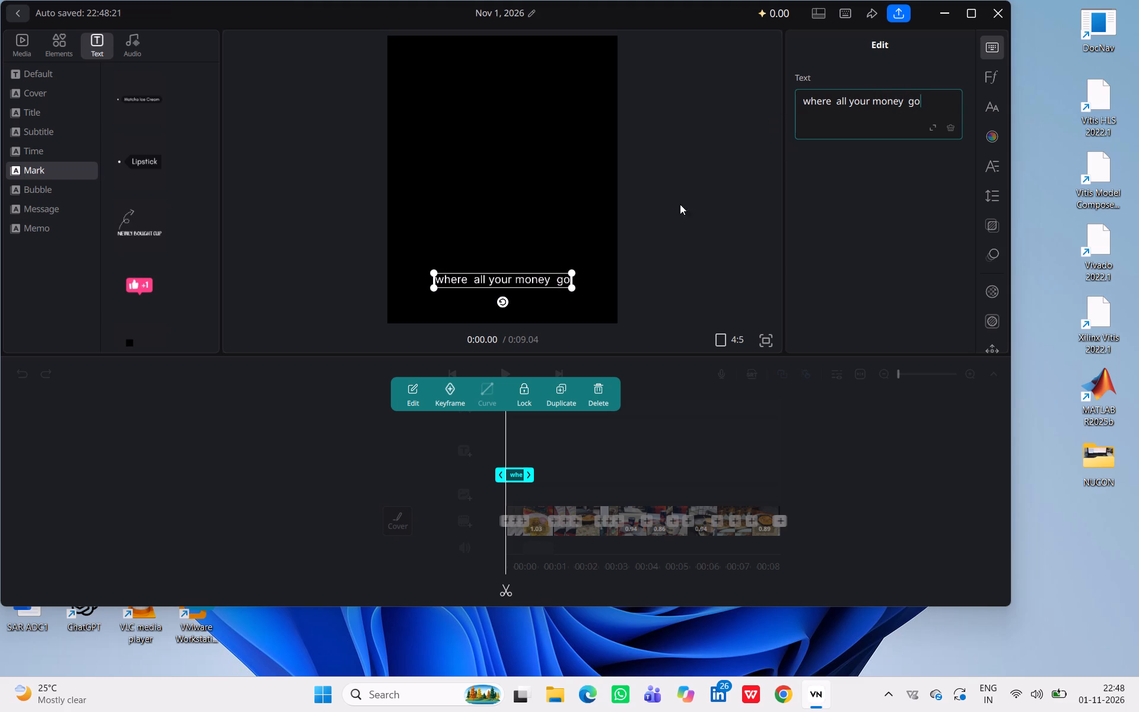
click(336, 125)
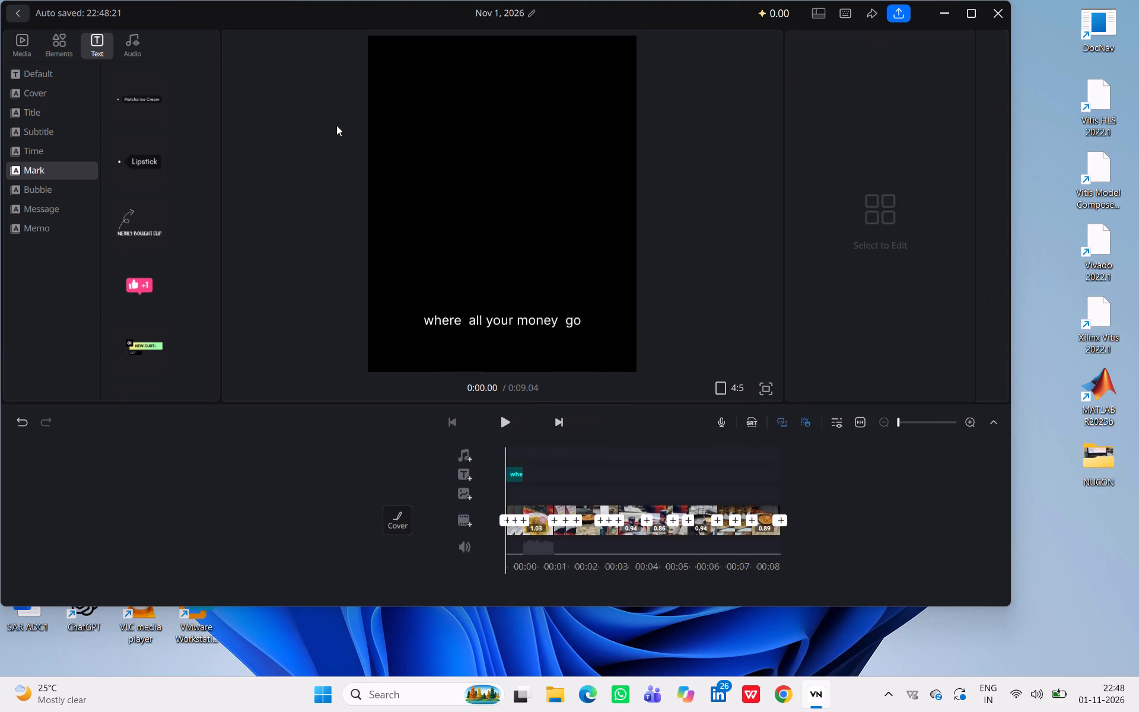
Play the video from the start through the first four seconds to check the new opening caption.
double_click(449, 429)
drag(449, 429, 508, 415)
click(508, 415)
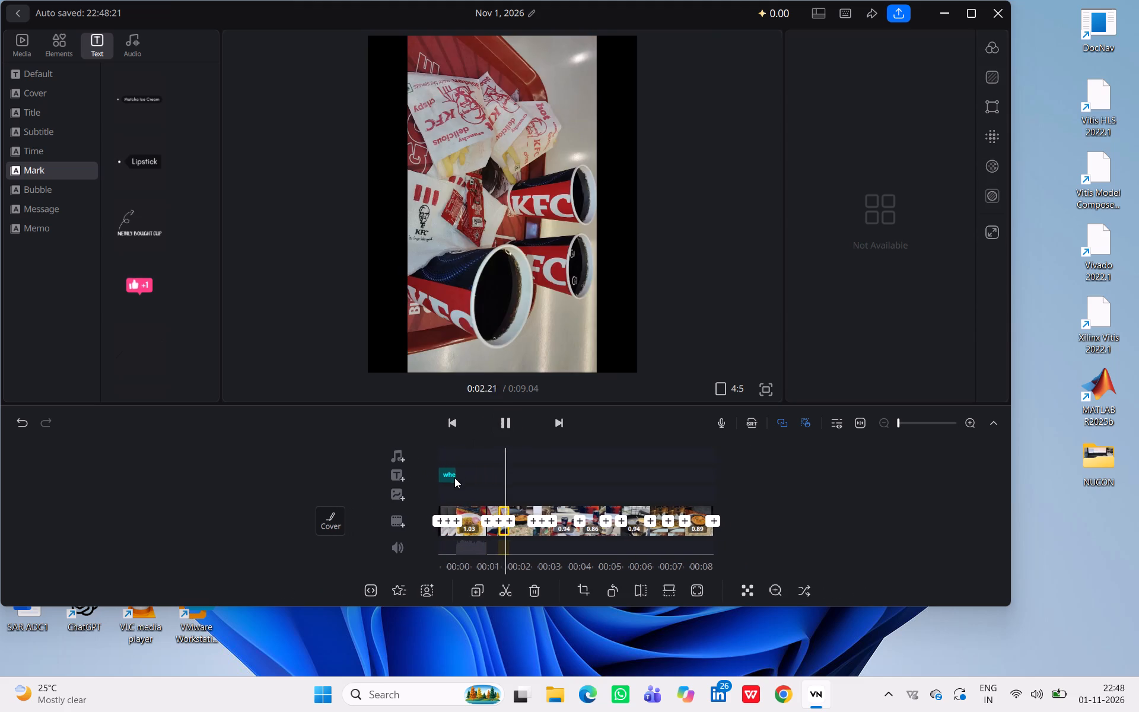
click(432, 476)
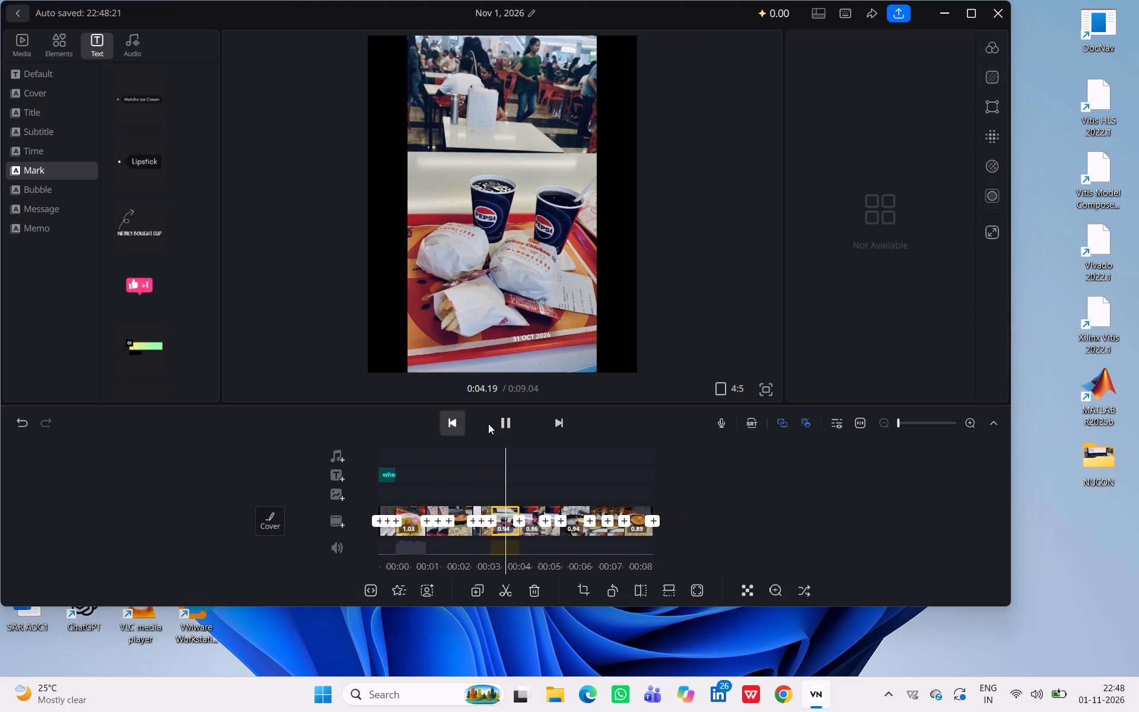
click(507, 421)
double_click(457, 419)
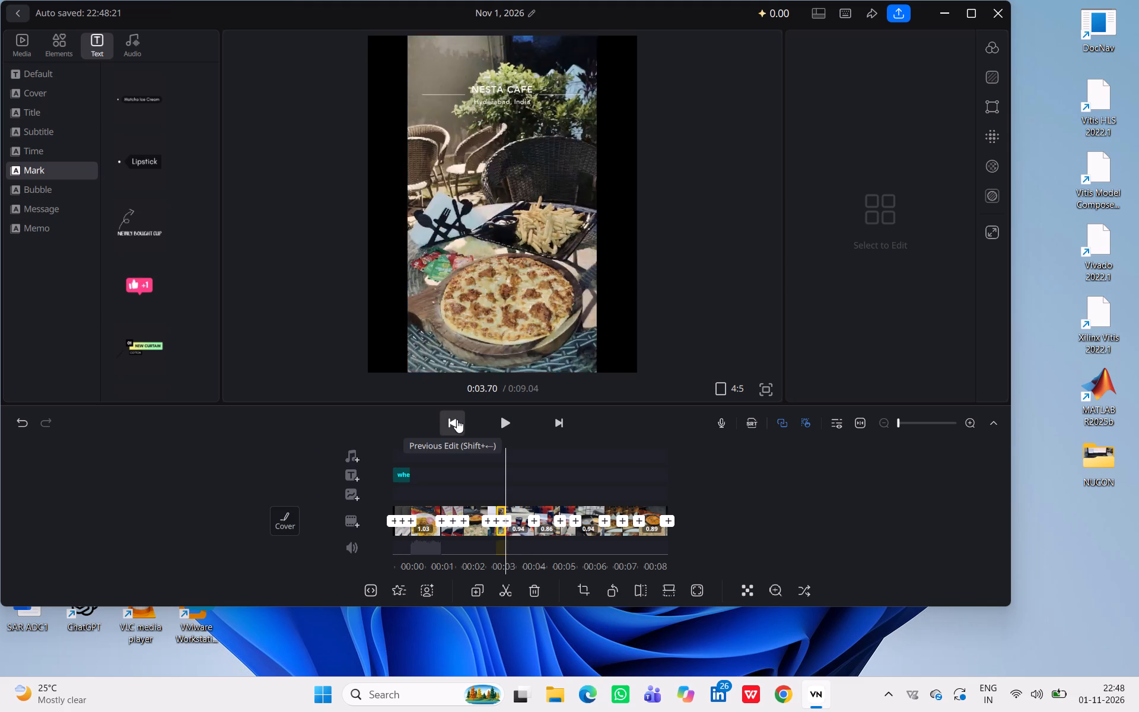
Return to the opening clip and reopen the caption's text for editing.
drag(457, 419, 414, 480)
click(414, 477)
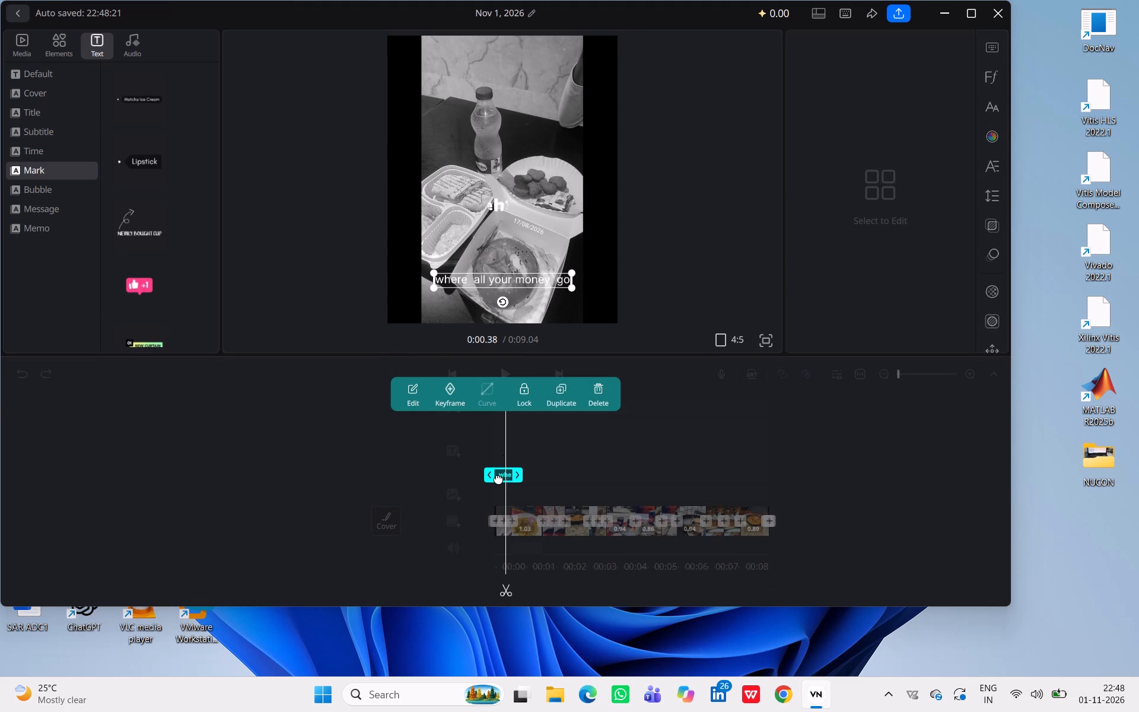
click(498, 478)
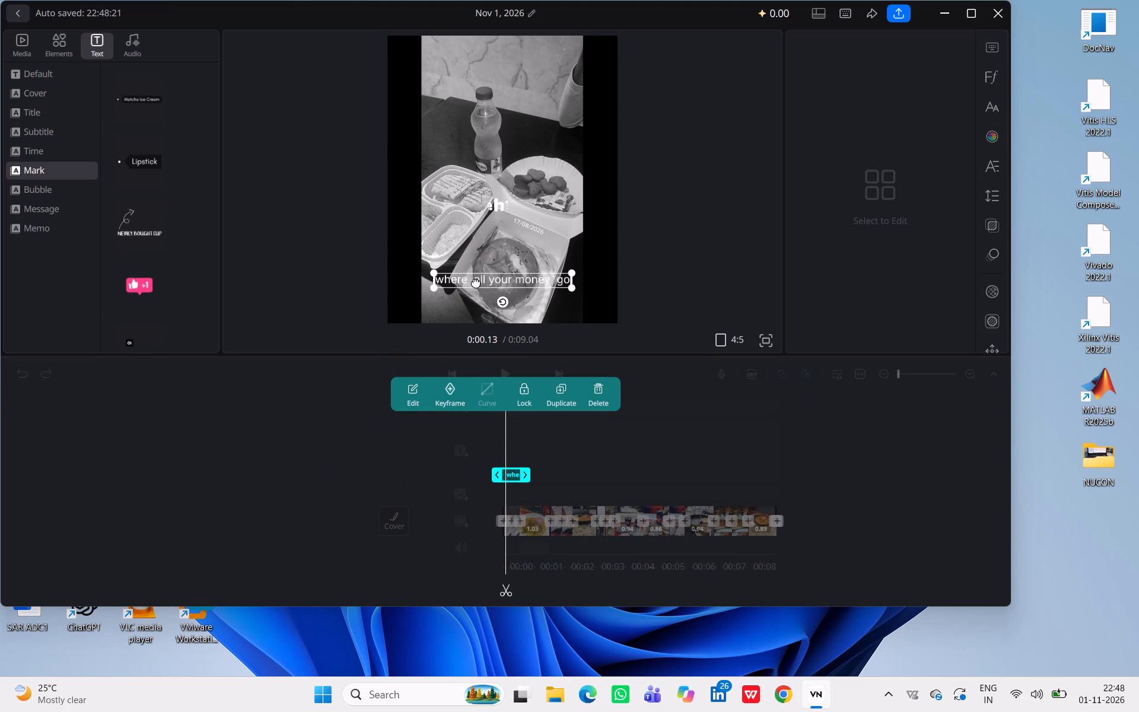
click(476, 281)
click(476, 281)
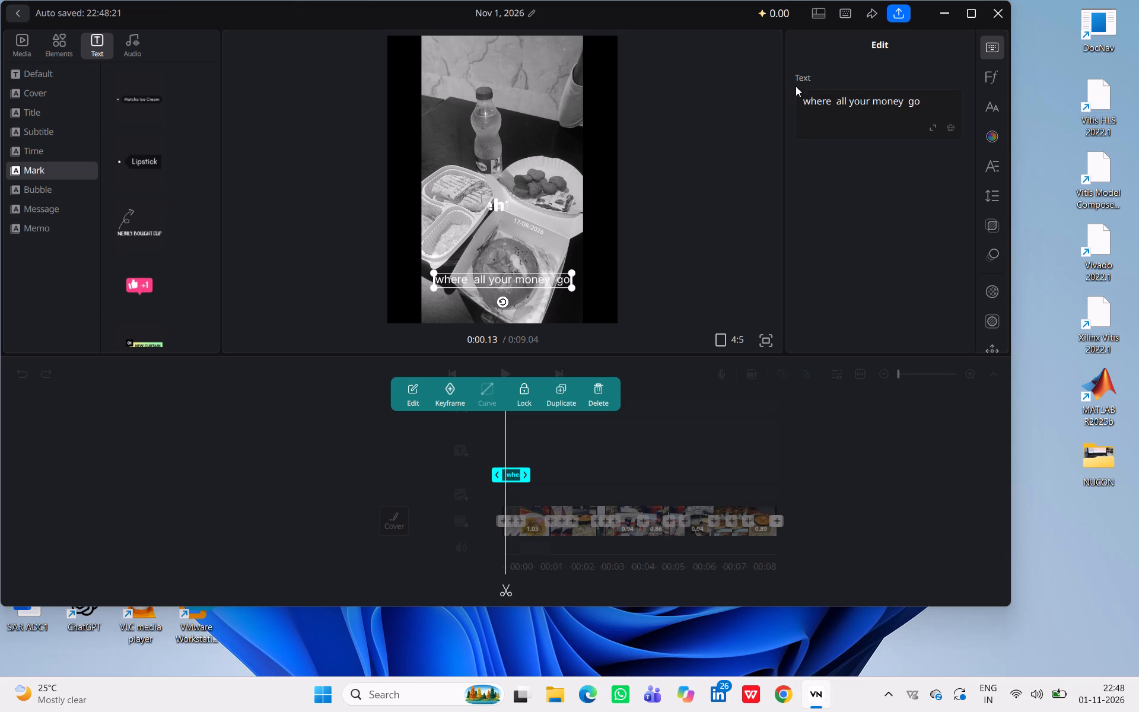
click(798, 97)
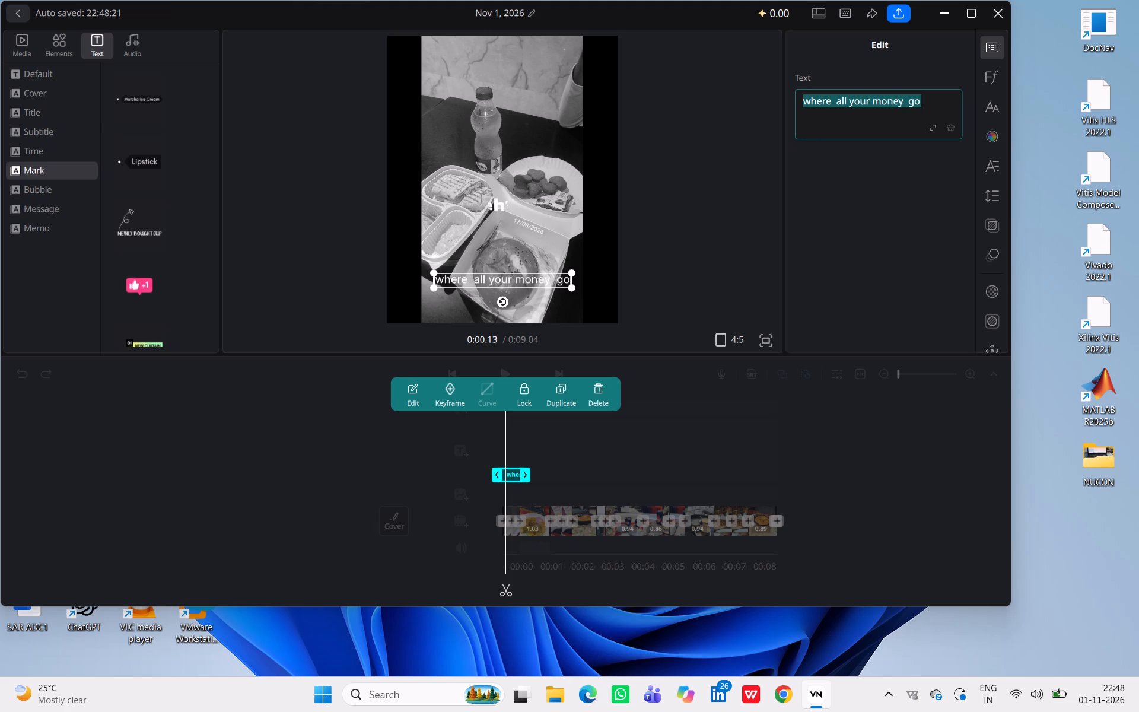
click(801, 104)
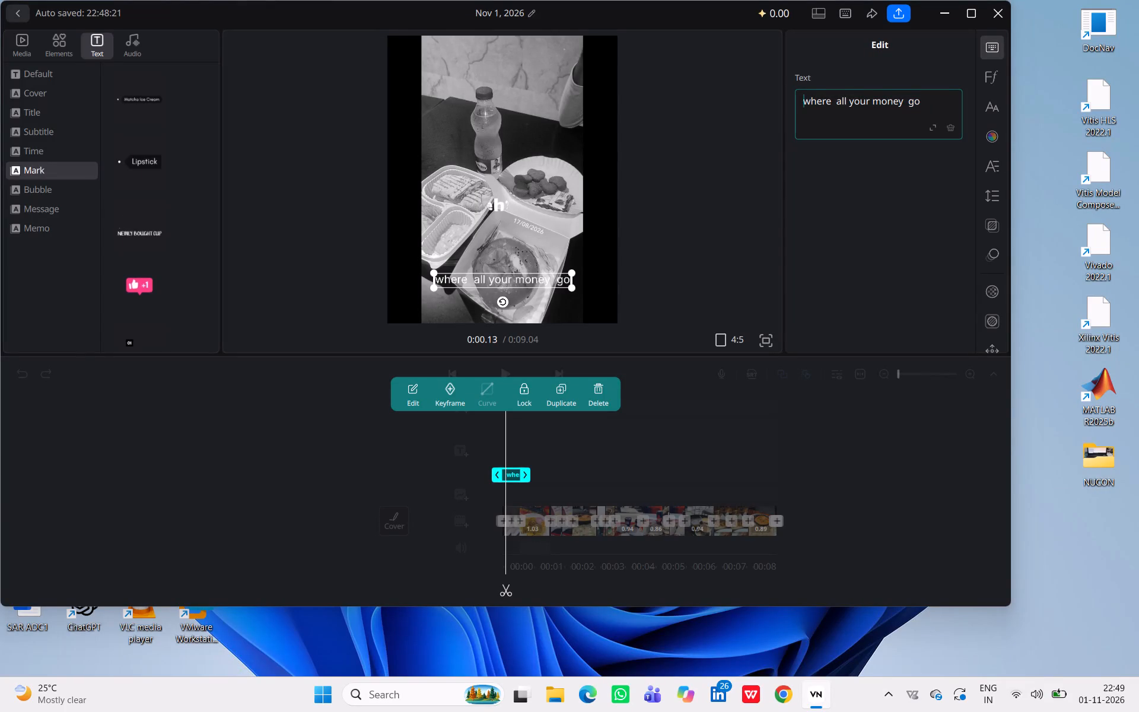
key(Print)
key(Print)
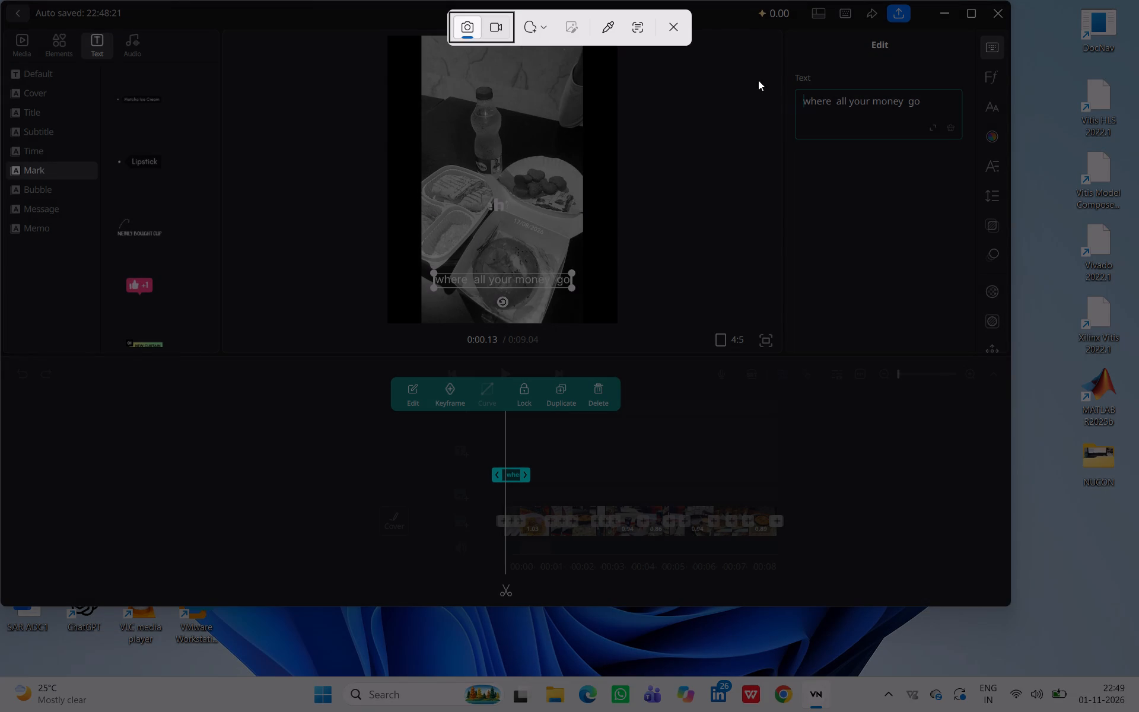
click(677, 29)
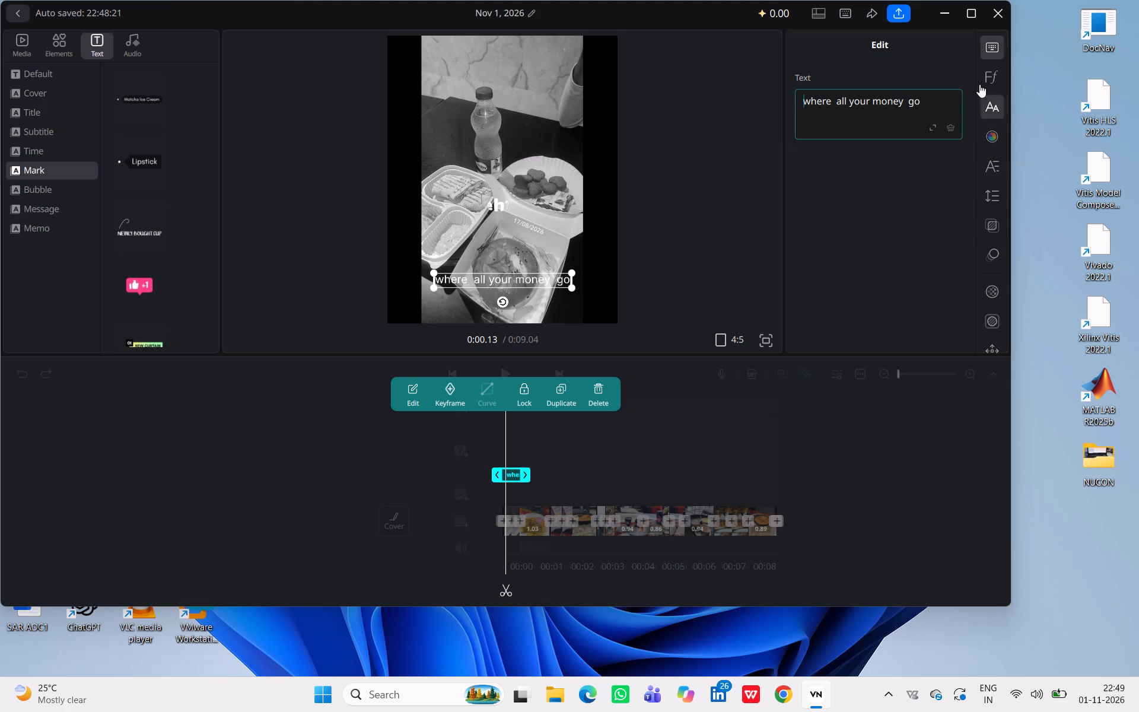
Examine the available fonts and font size options for the opening caption.
click(992, 76)
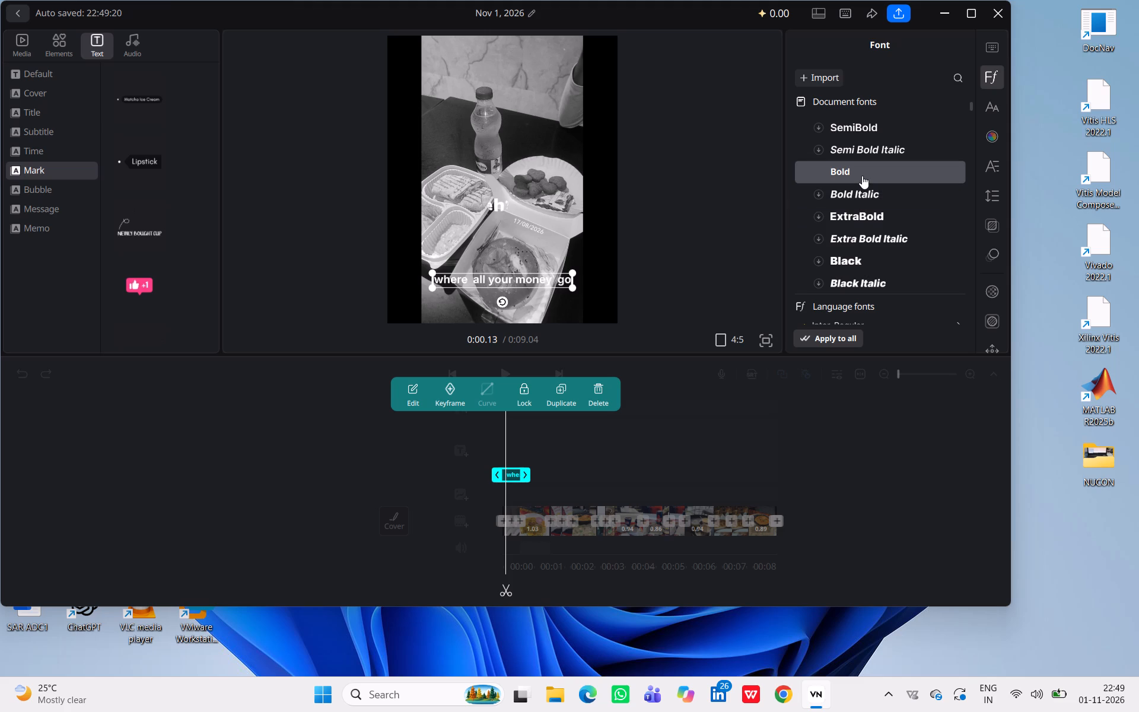
click(987, 109)
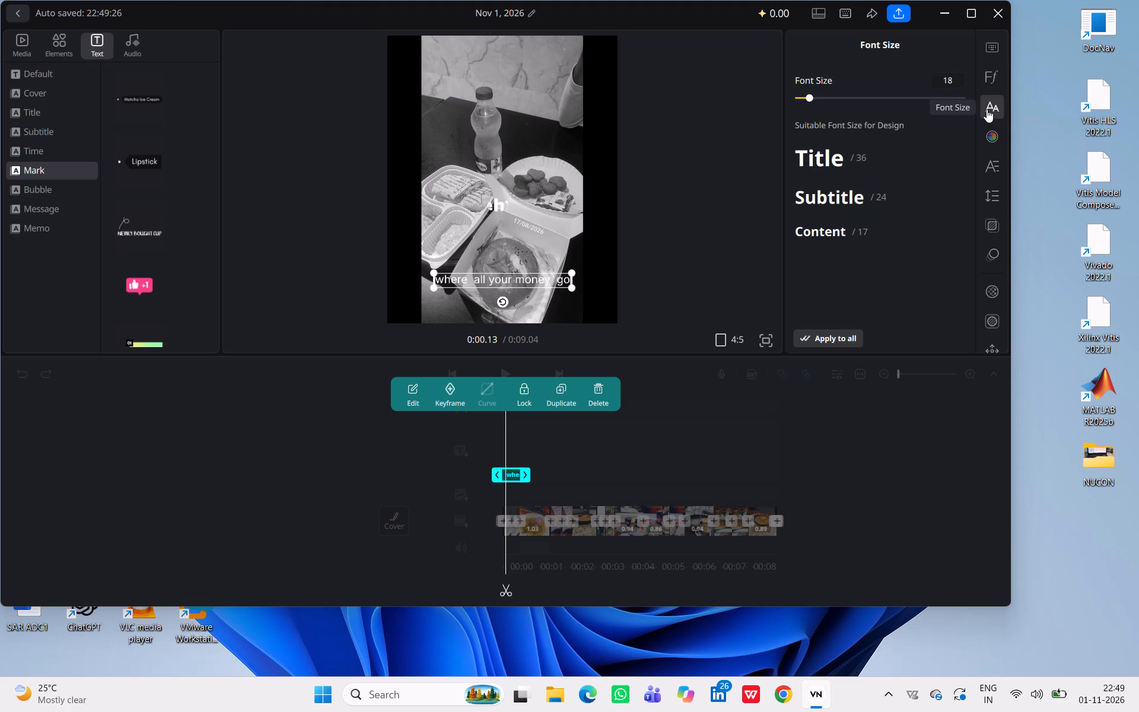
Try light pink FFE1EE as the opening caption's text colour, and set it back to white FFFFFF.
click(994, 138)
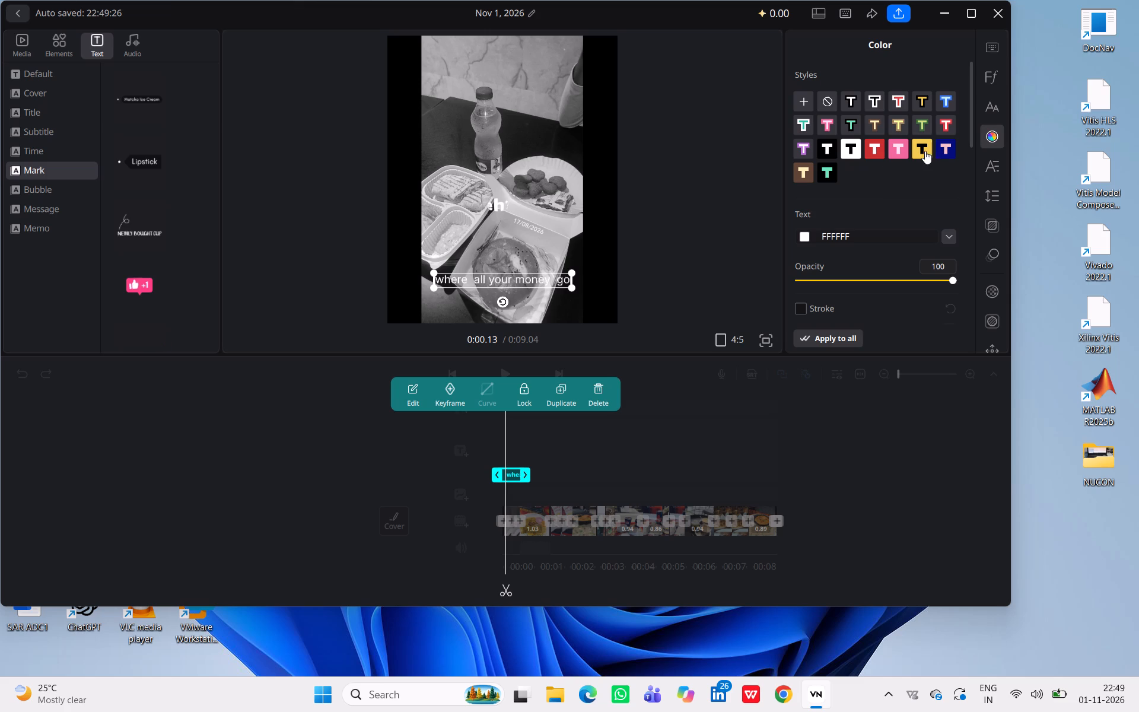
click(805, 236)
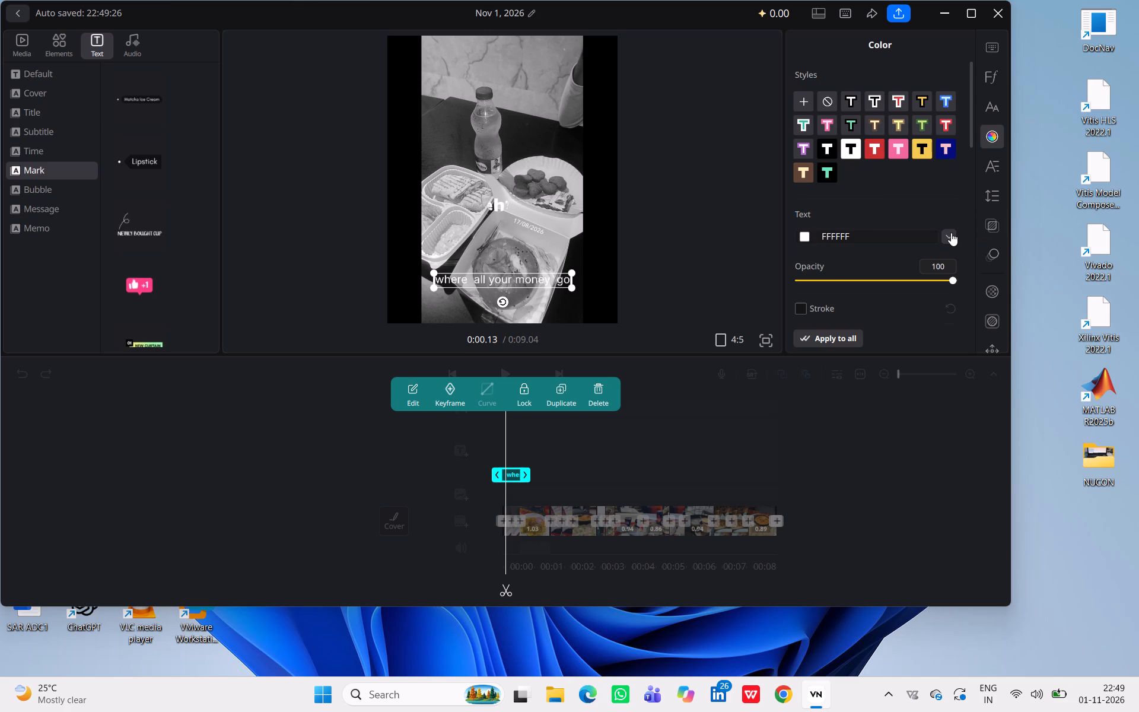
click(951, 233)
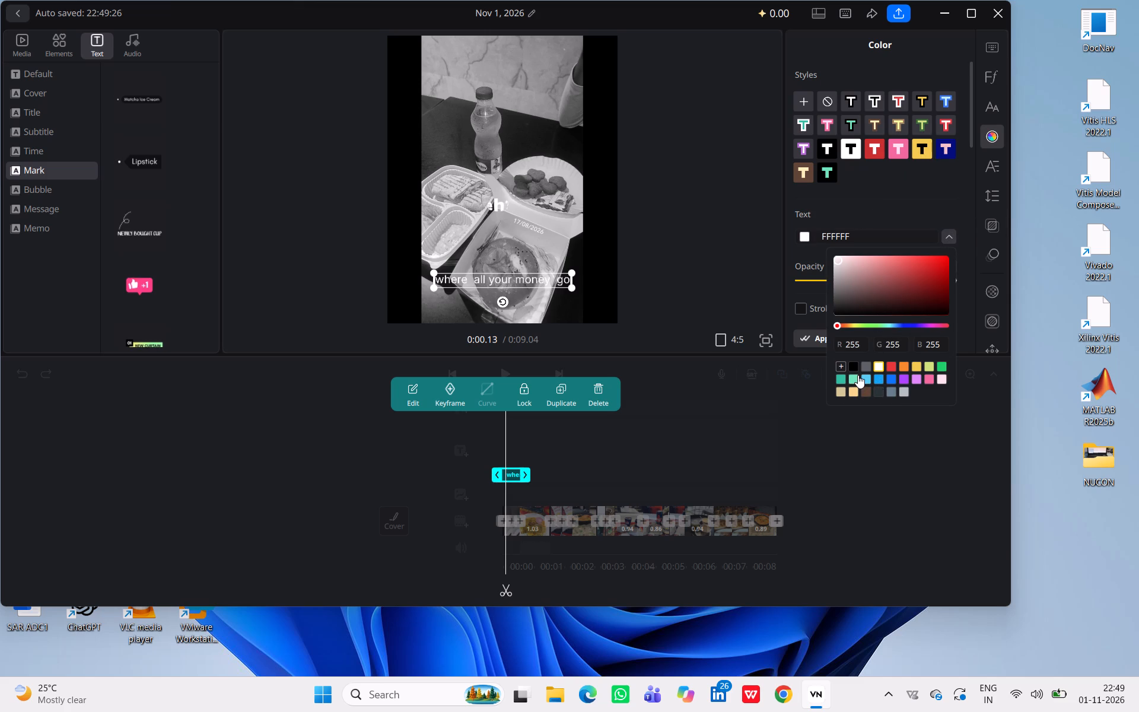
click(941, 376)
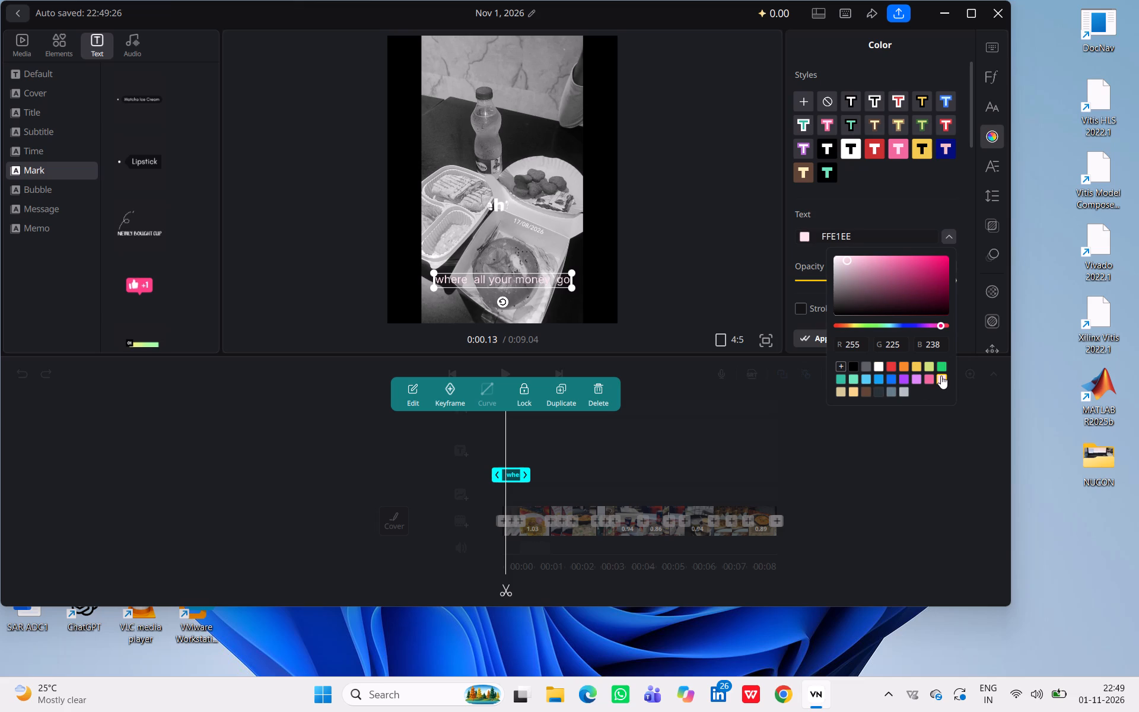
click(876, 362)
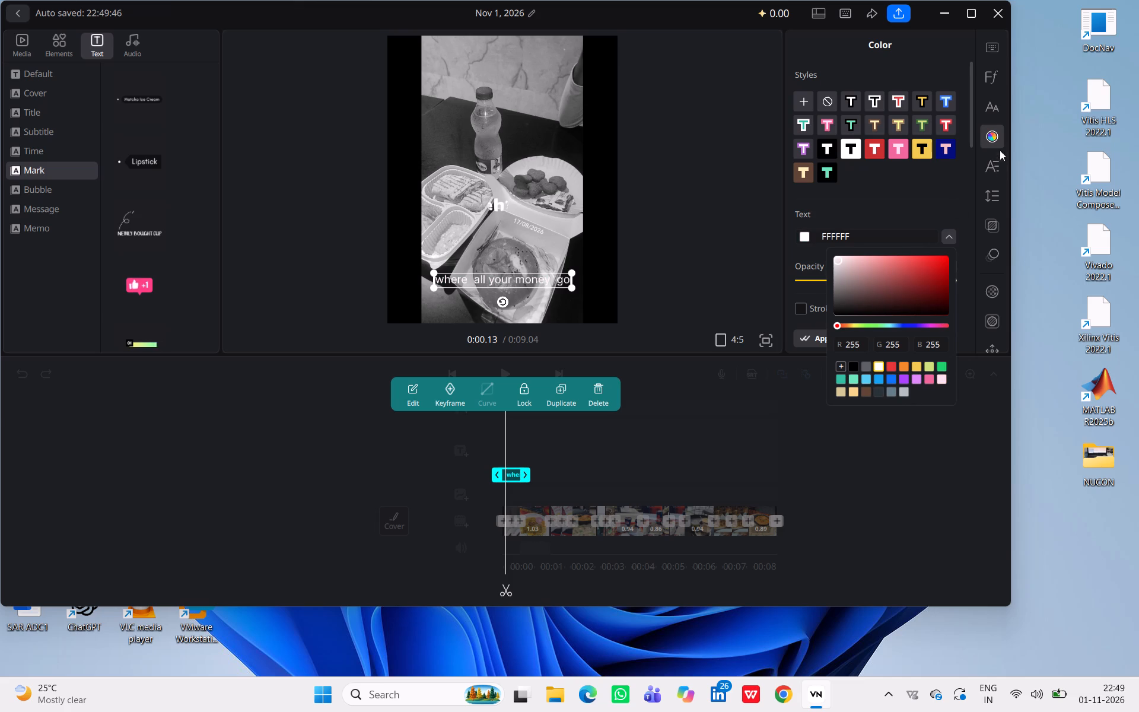
Set the opening caption's text box anchor to top in its spacing settings.
click(984, 171)
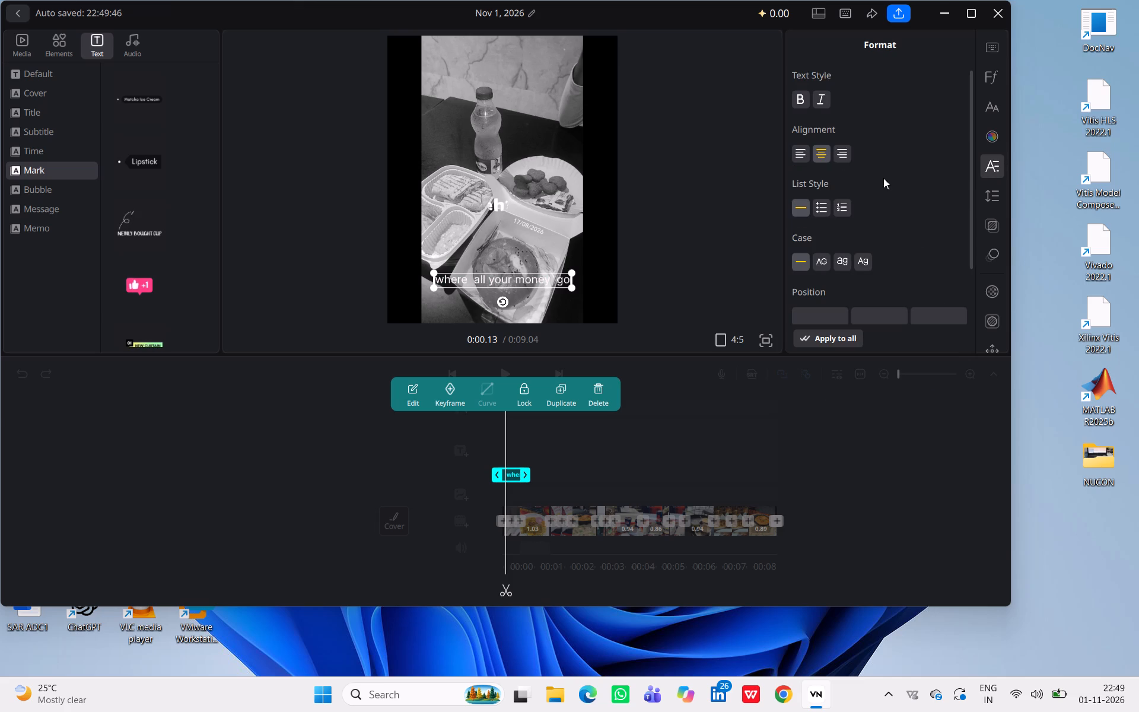
click(985, 201)
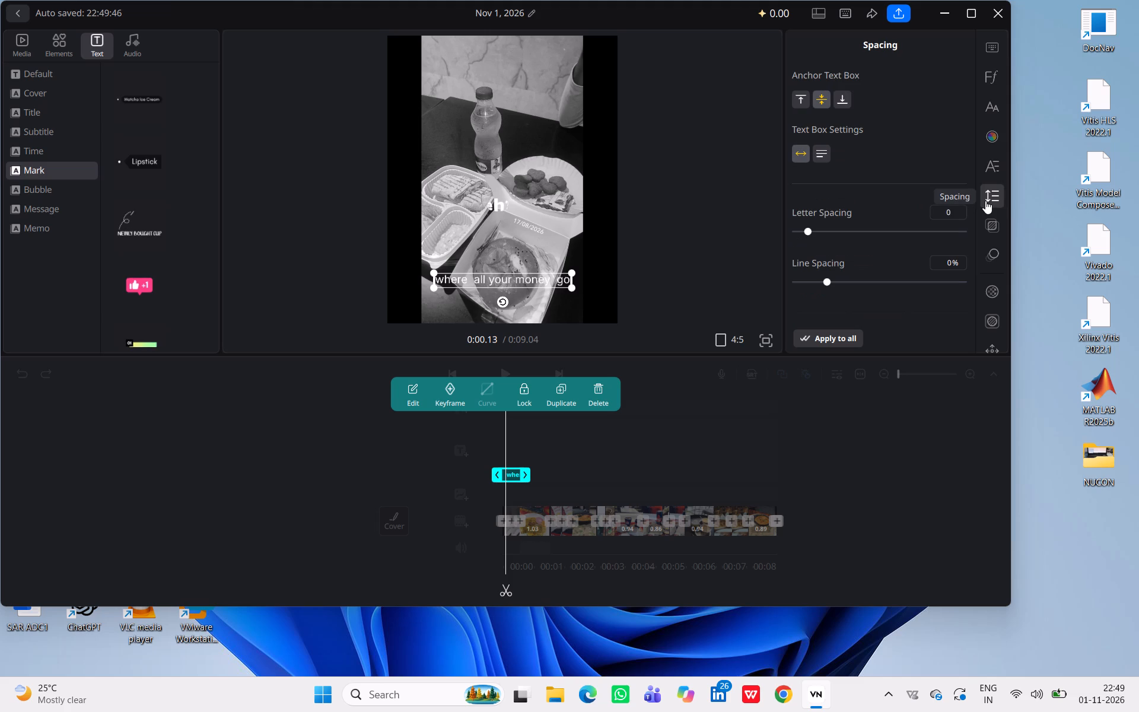
click(802, 103)
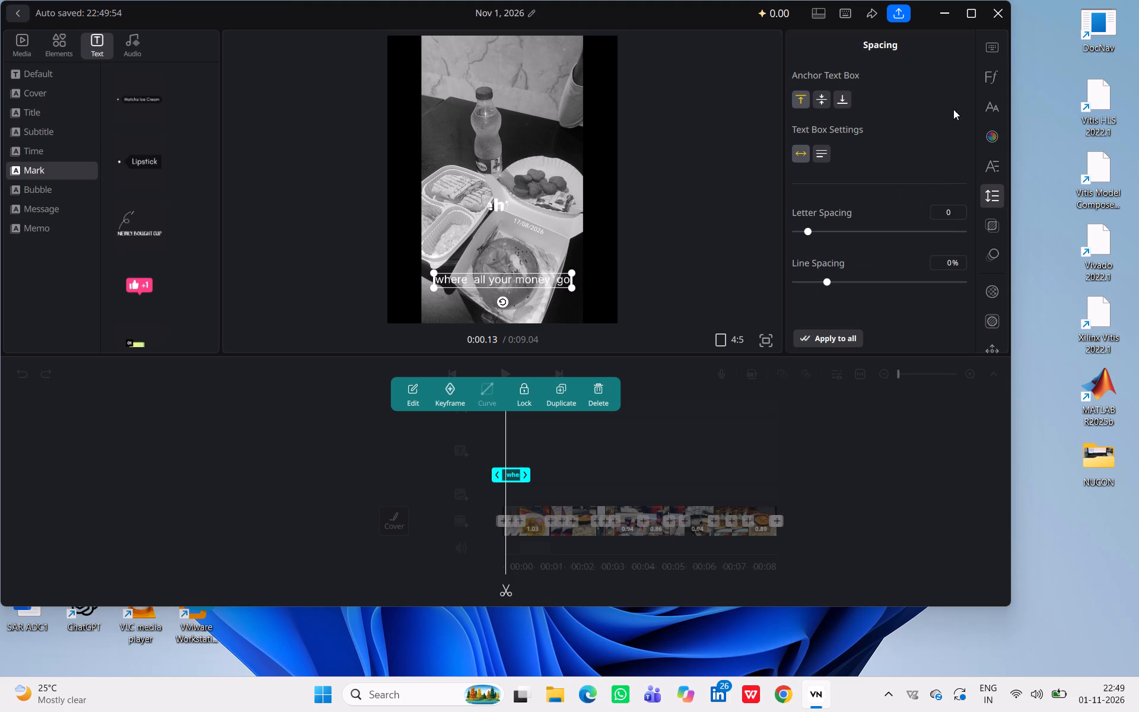
Change the opening caption's font style to Italic.
click(984, 88)
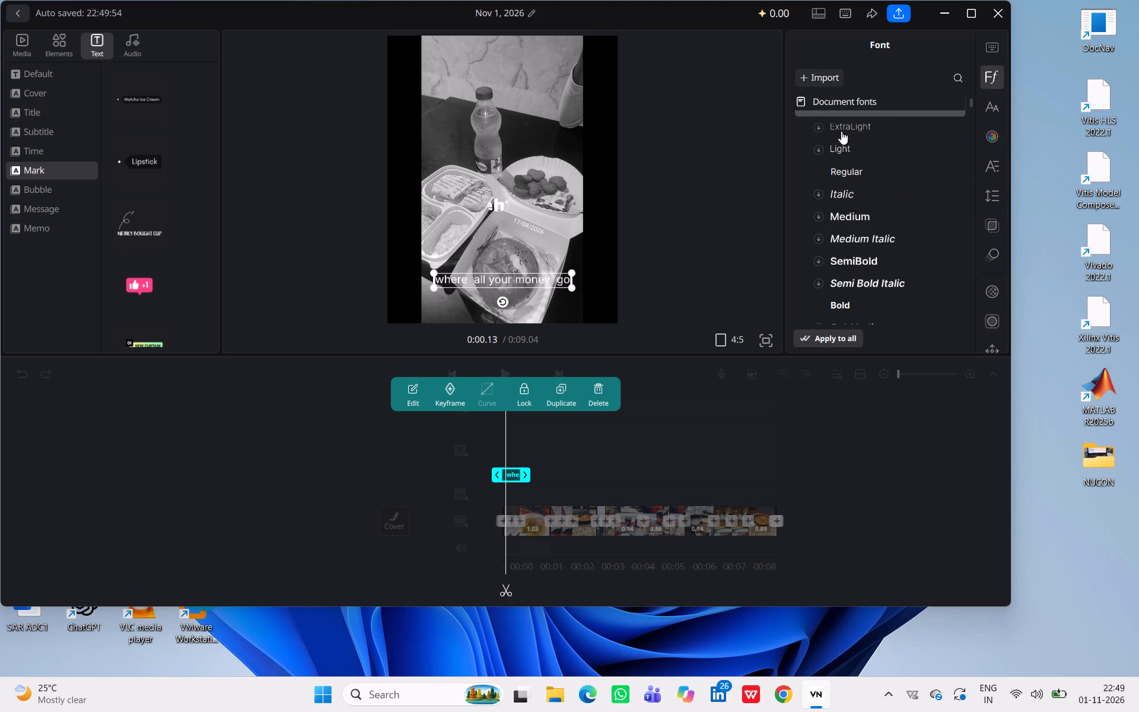
click(839, 192)
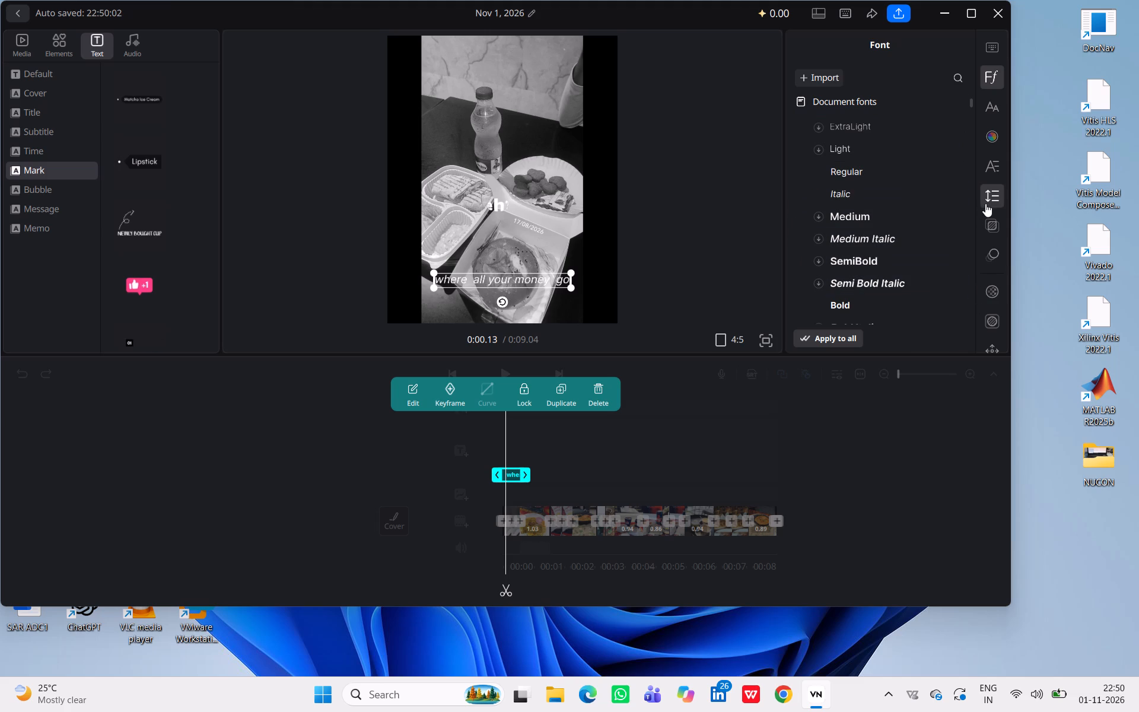
Browse the subtitle animations and apply the Frame animation to the opening caption.
click(992, 247)
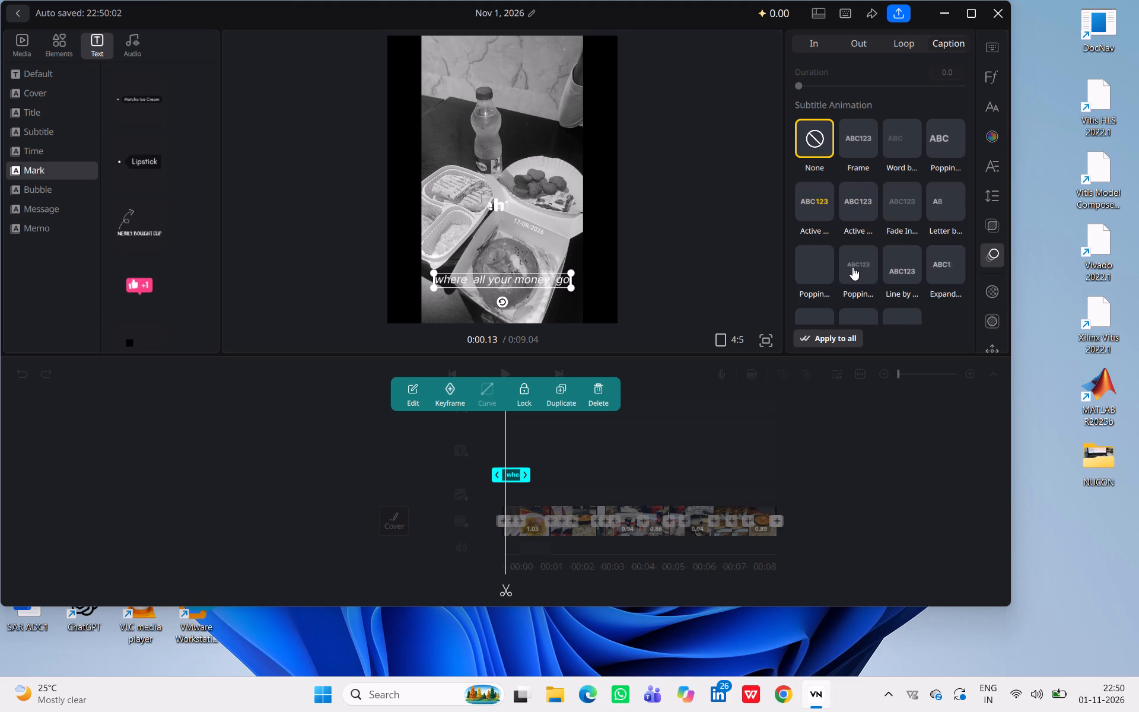
scroll(904, 248, down, 1)
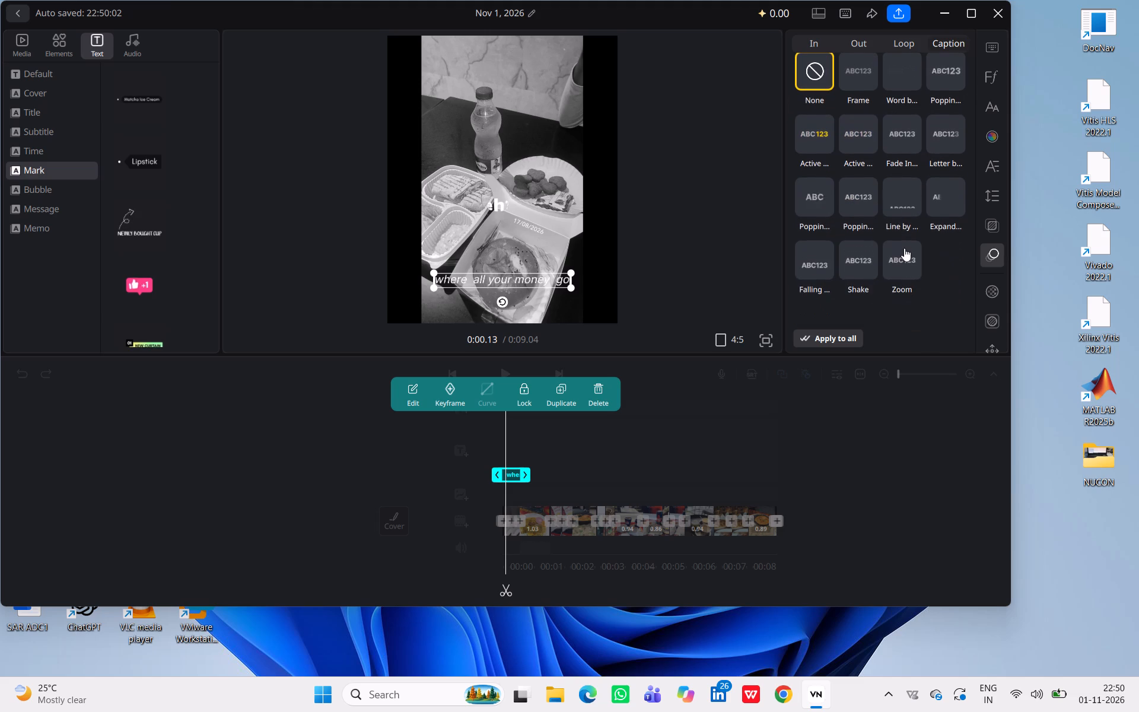
scroll(904, 248, down, 1)
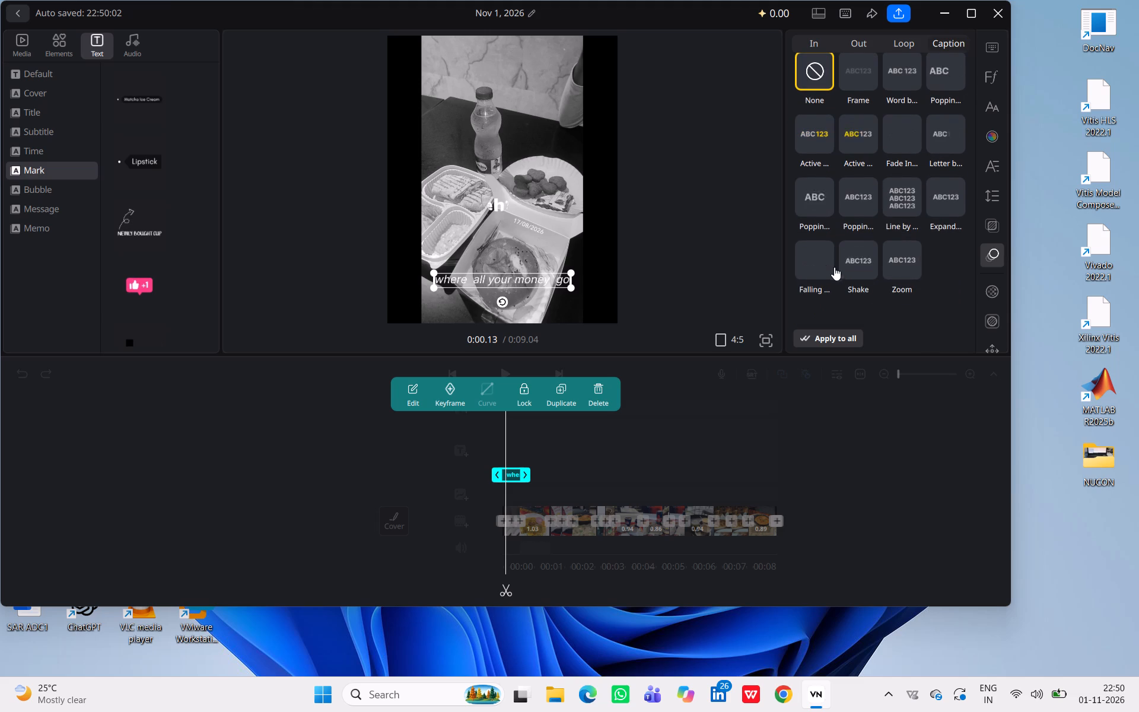
scroll(903, 269, up, 1)
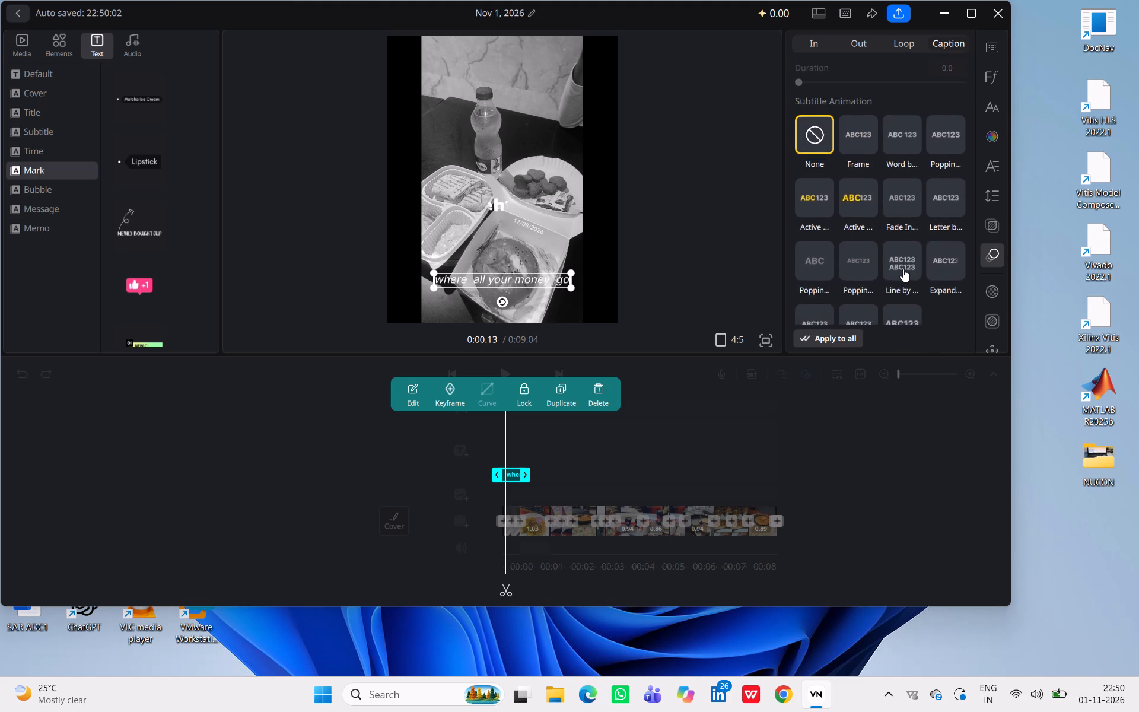
scroll(903, 269, up, 1)
click(859, 132)
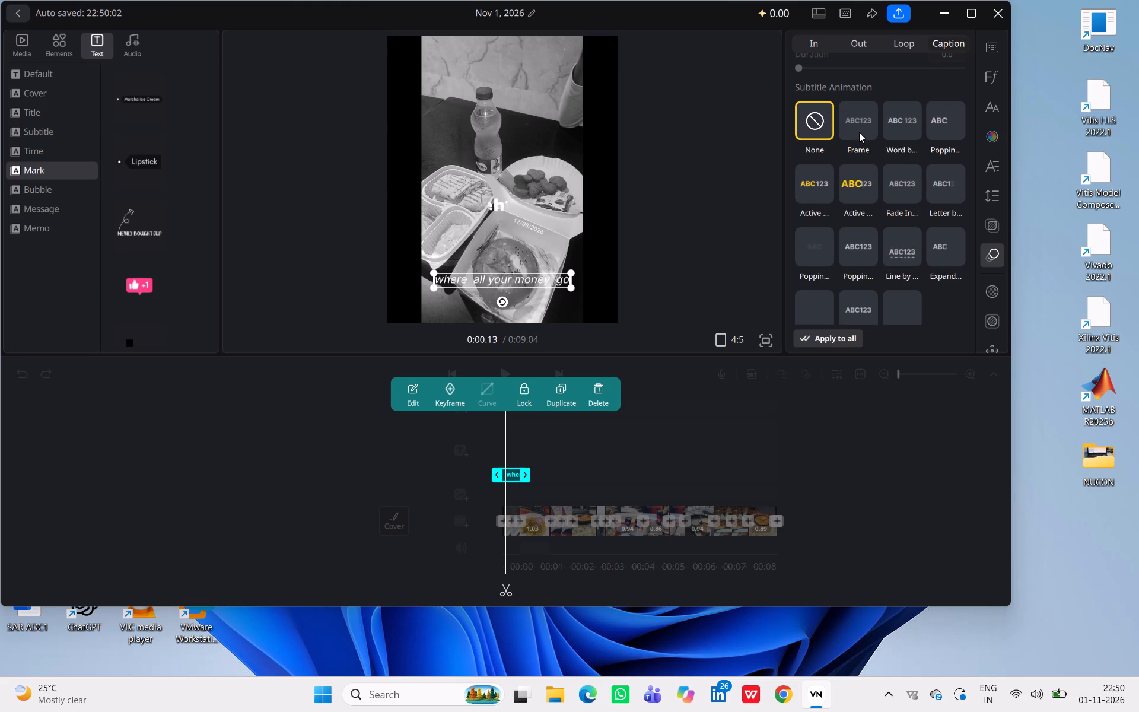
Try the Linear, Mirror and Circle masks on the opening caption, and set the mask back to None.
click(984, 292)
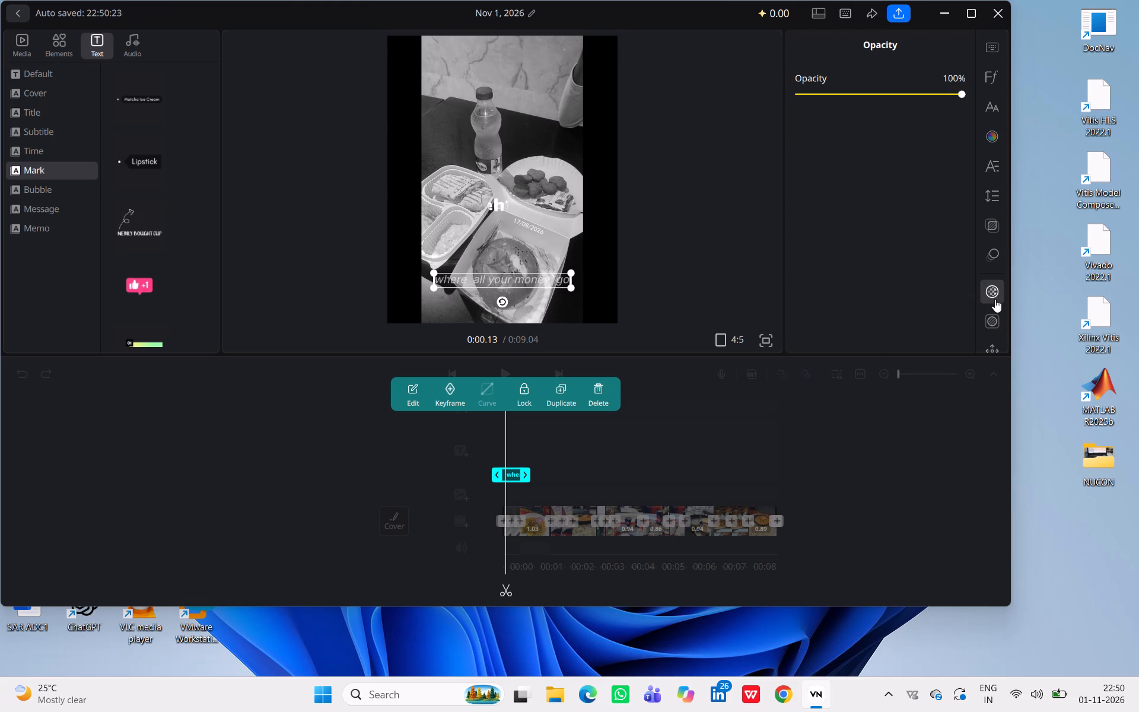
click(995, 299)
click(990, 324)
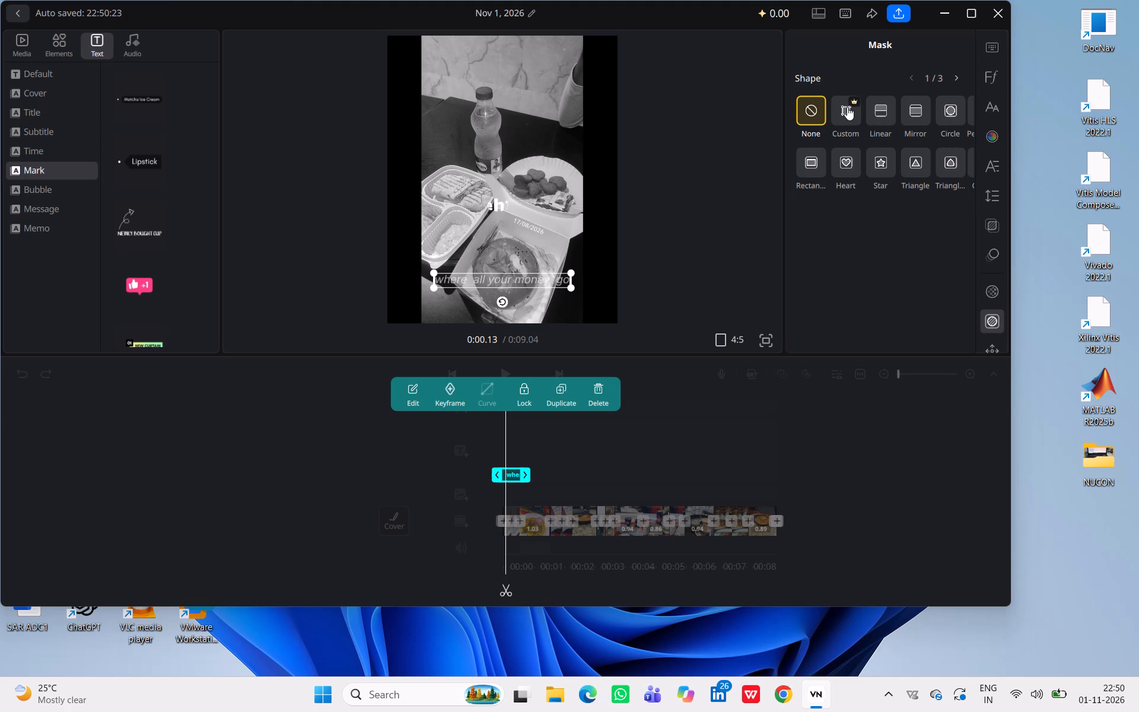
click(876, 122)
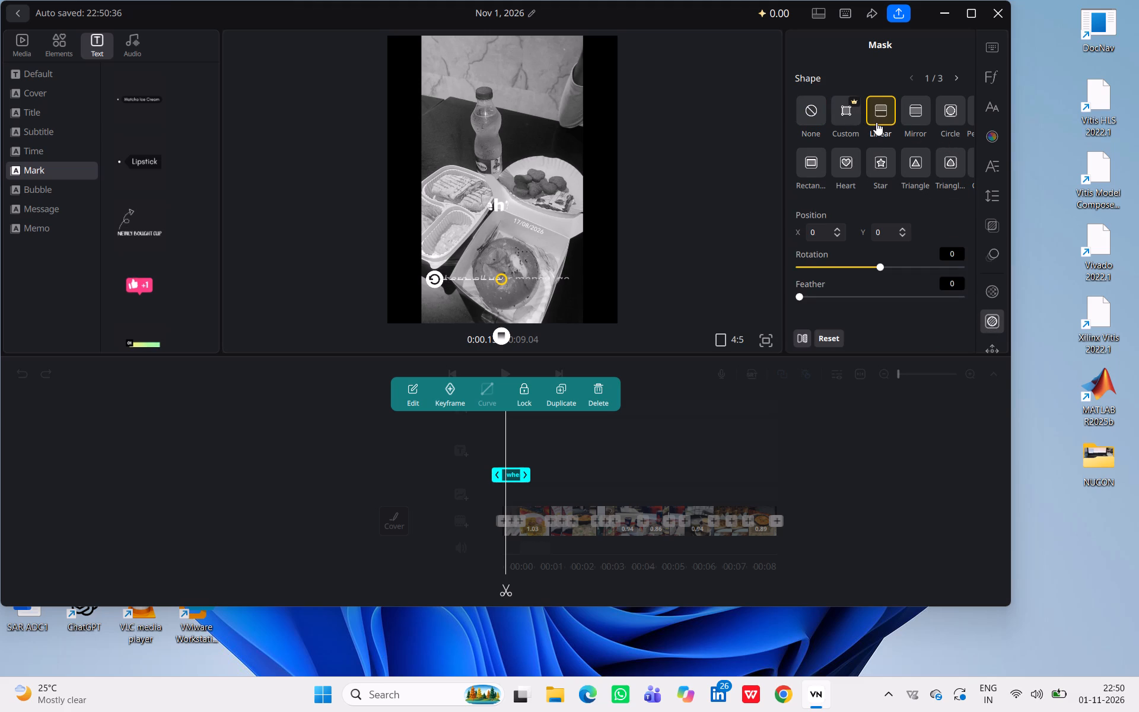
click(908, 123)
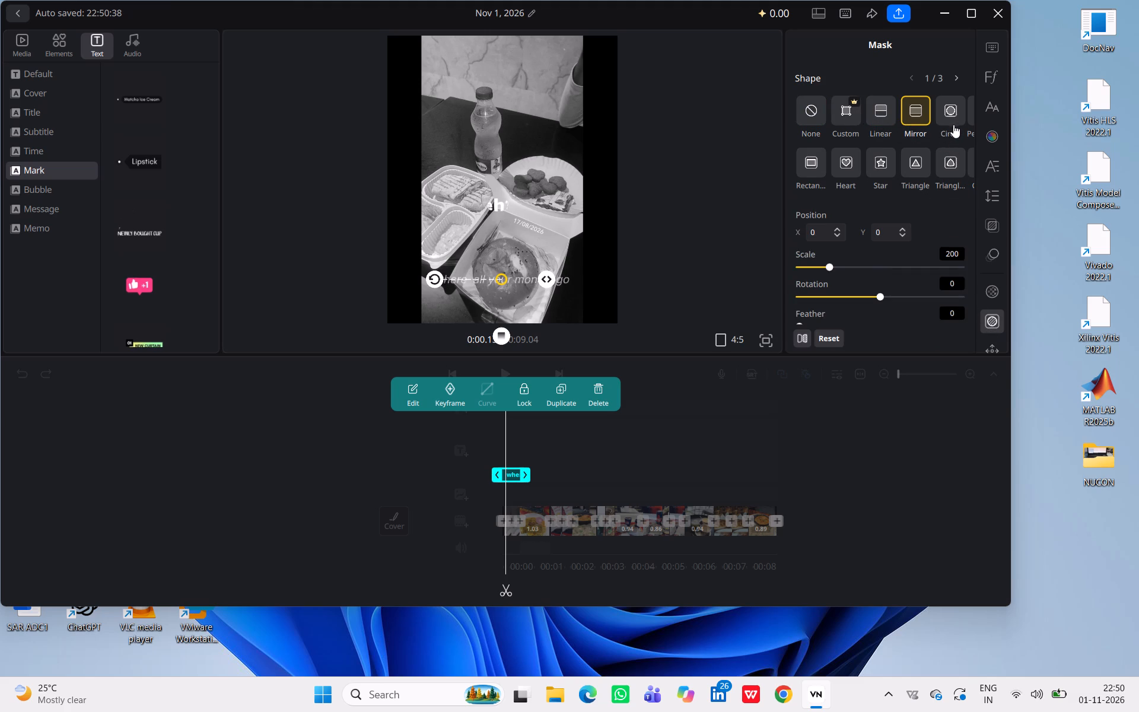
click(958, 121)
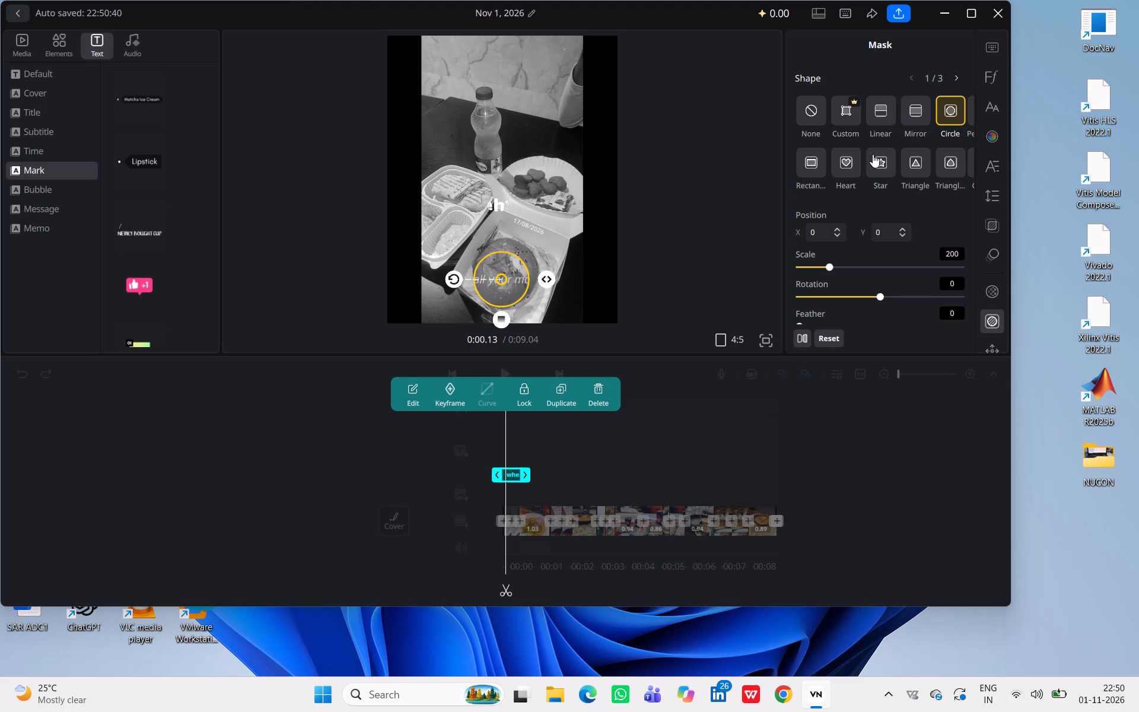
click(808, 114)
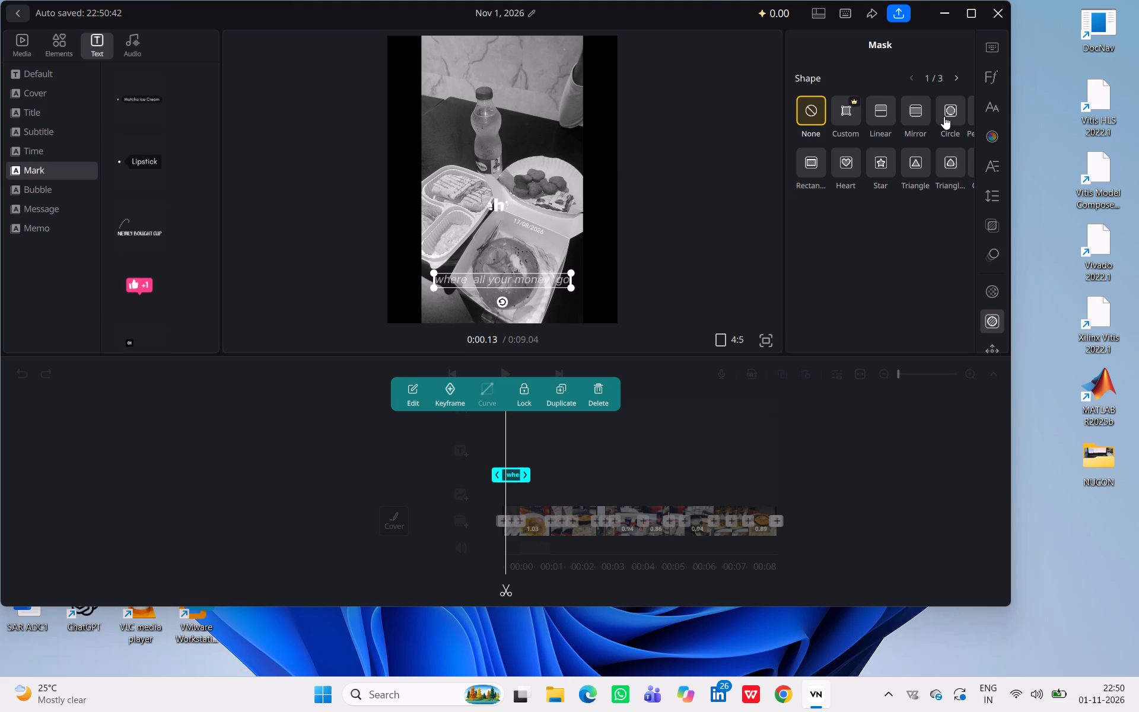
Deselect the opening caption and replay the first seconds of the video to check its italic style and Frame animation.
click(438, 272)
click(289, 392)
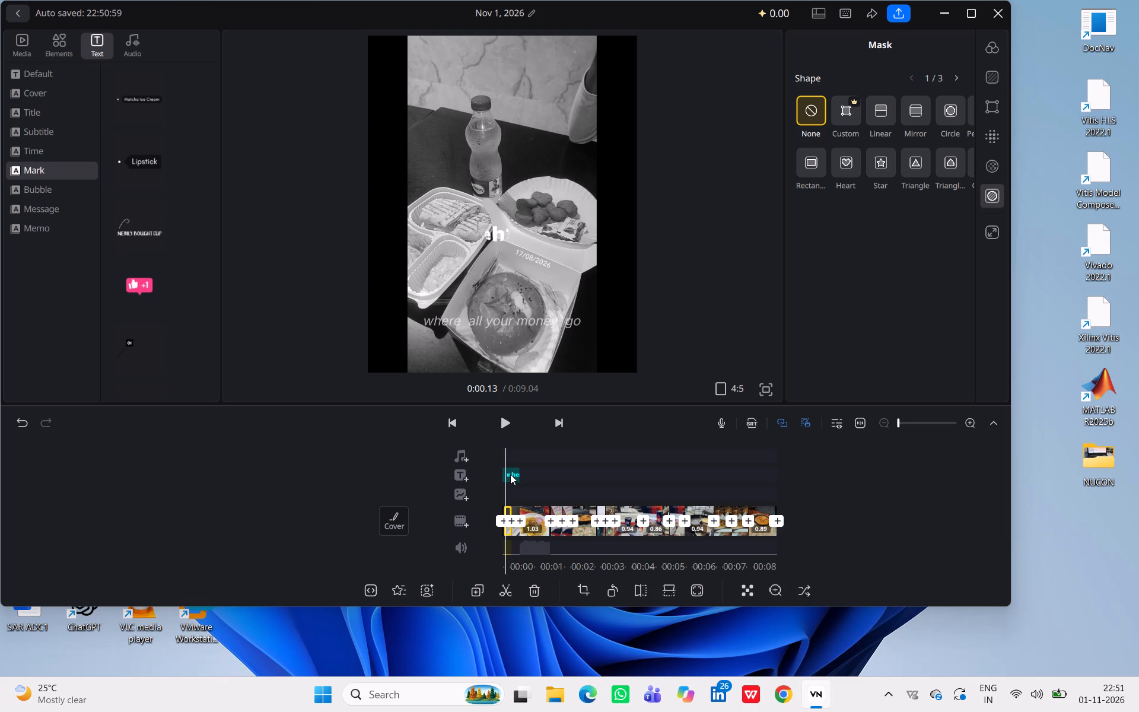
click(510, 474)
click(303, 380)
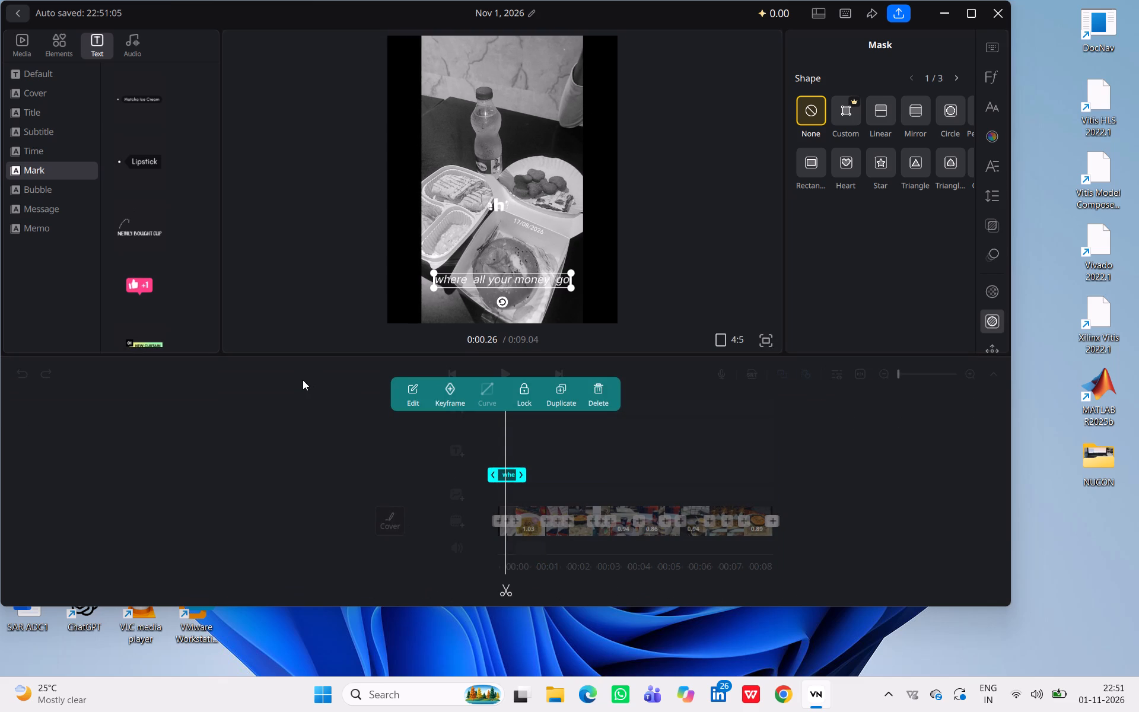
click(507, 370)
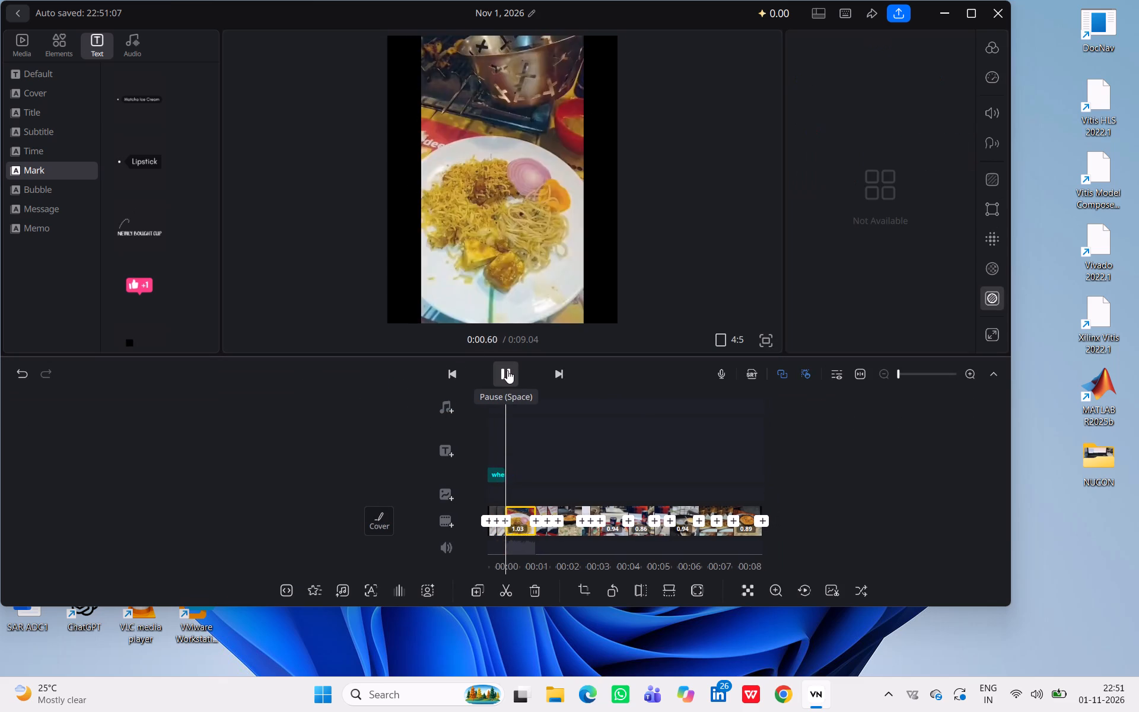
triple_click(462, 374)
drag(462, 374, 520, 371)
click(511, 370)
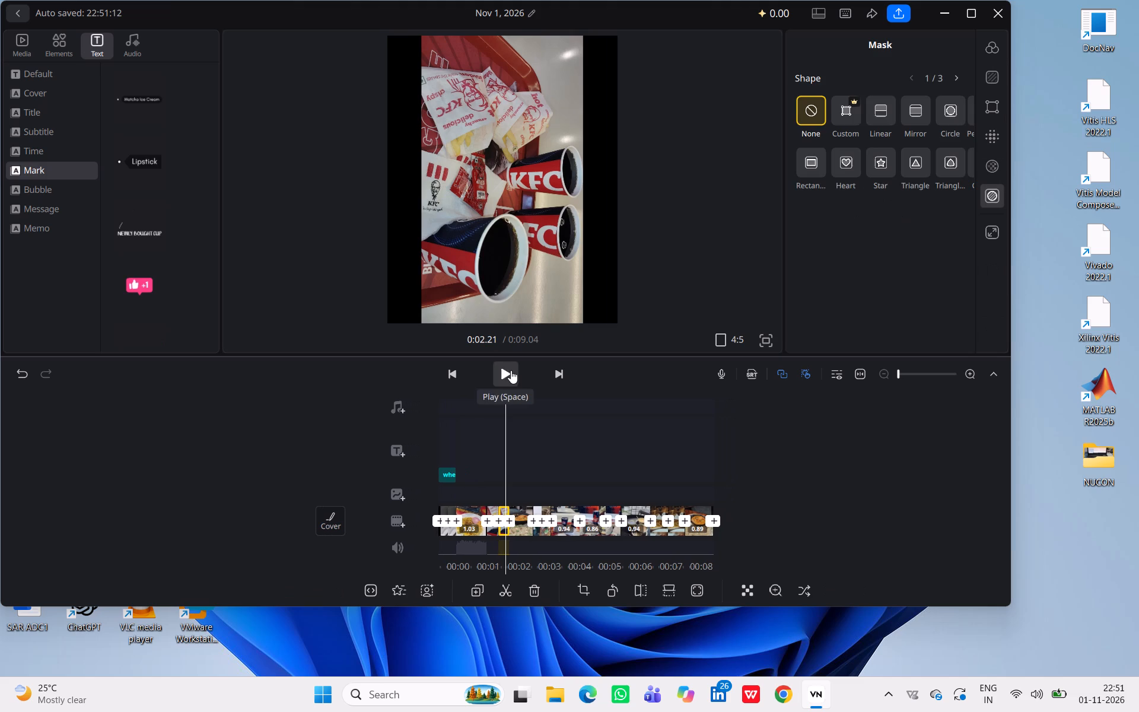
triple_click(457, 373)
triple_click(457, 373)
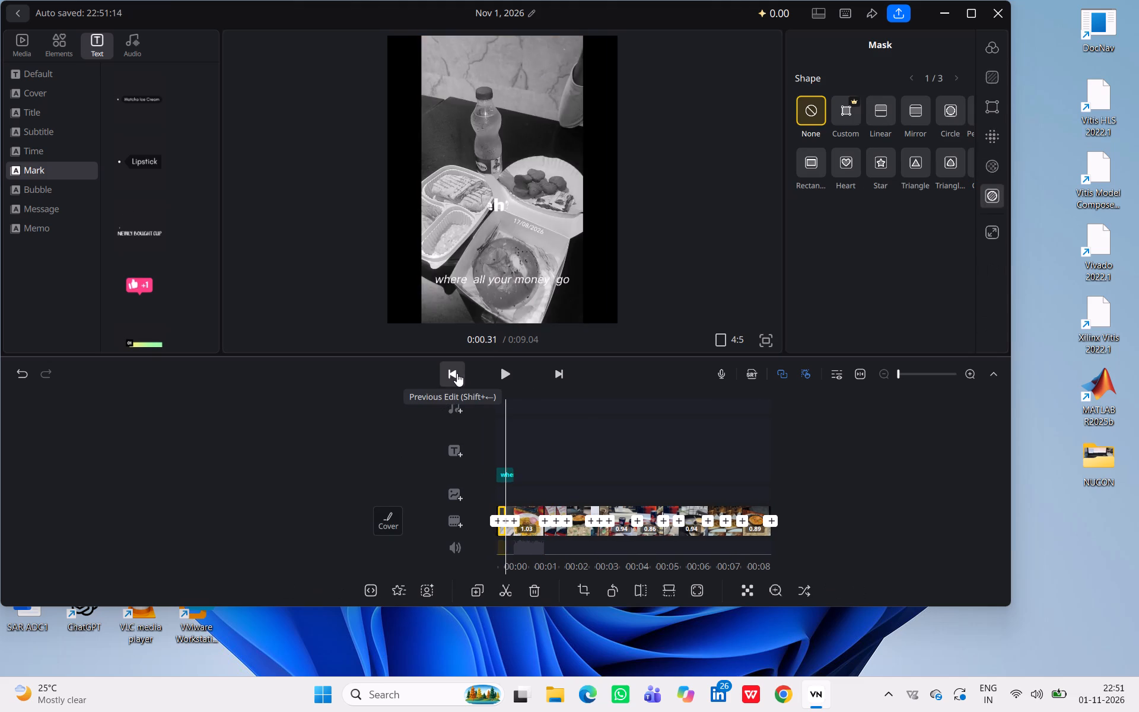
drag(457, 373, 497, 374)
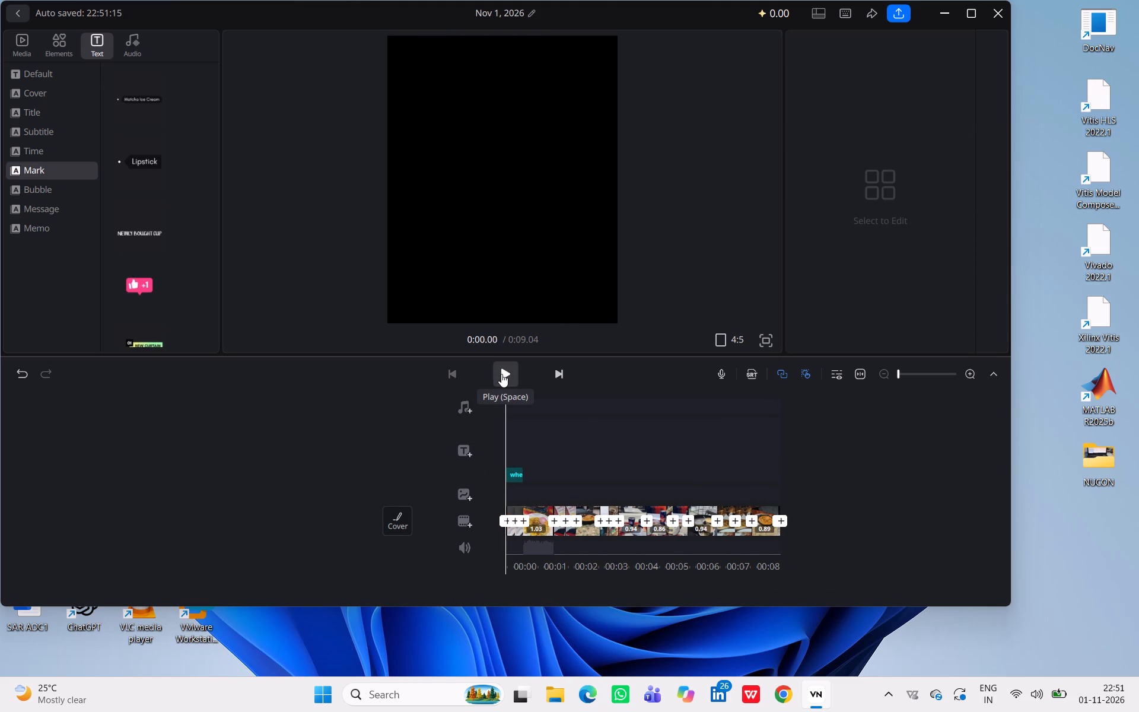
click(501, 374)
click(501, 374)
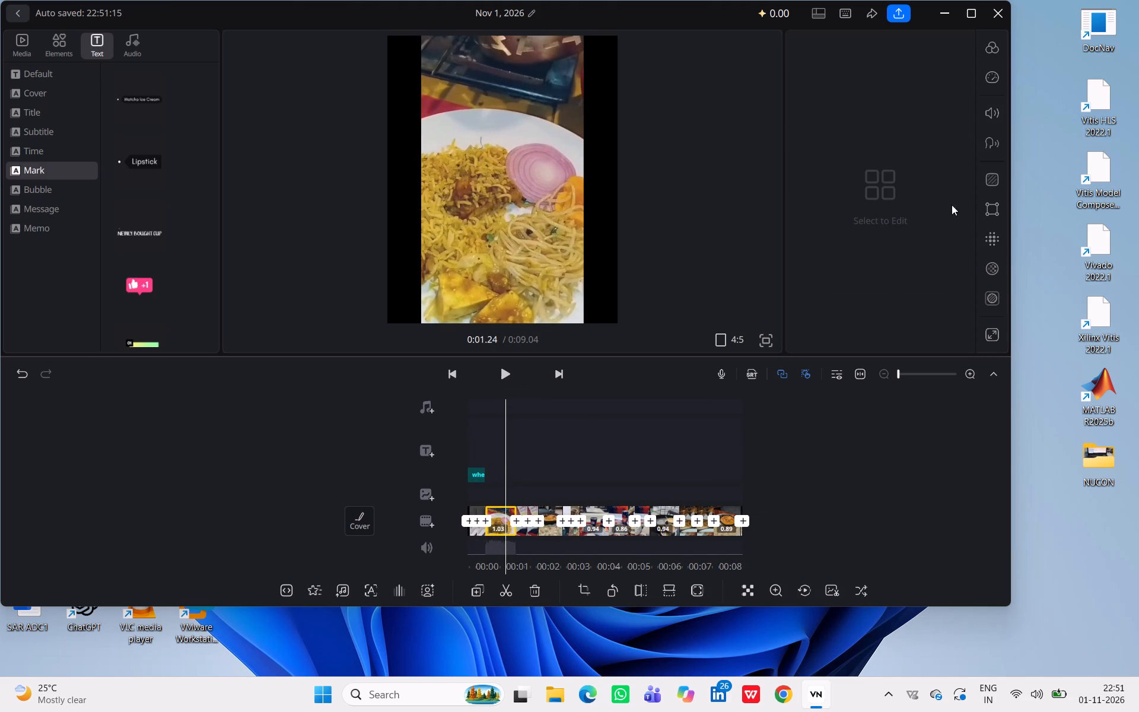
Close the VN video editor.
click(994, 5)
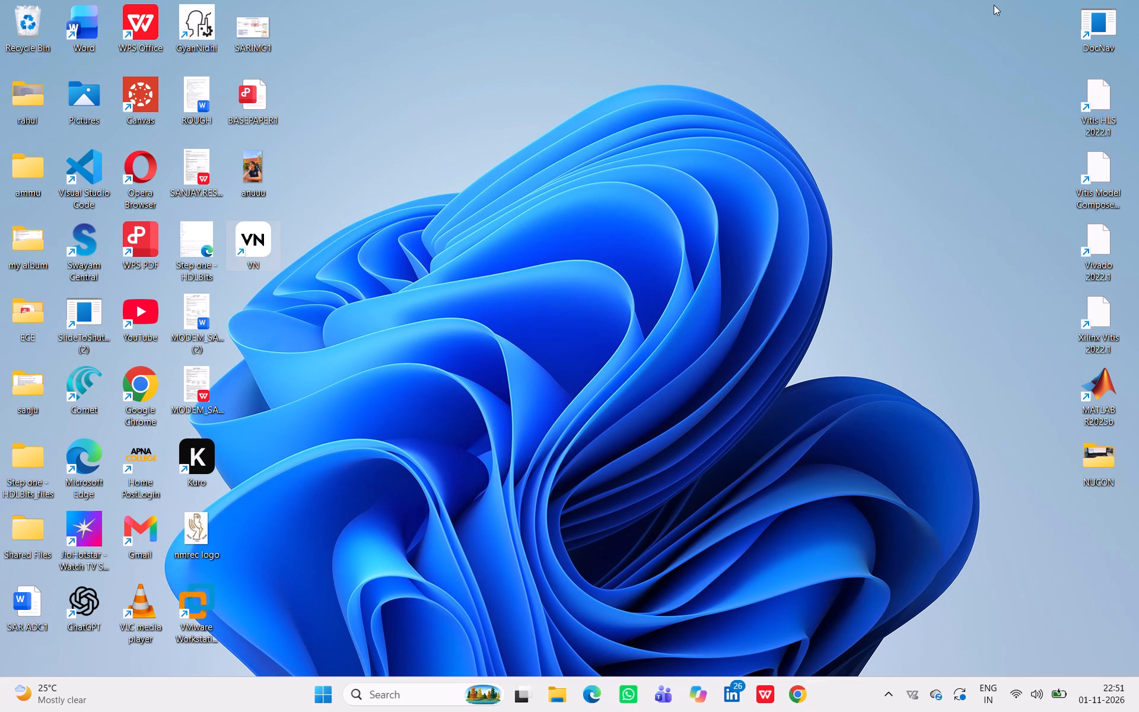
Launch Kuro from the desktop.
click(211, 450)
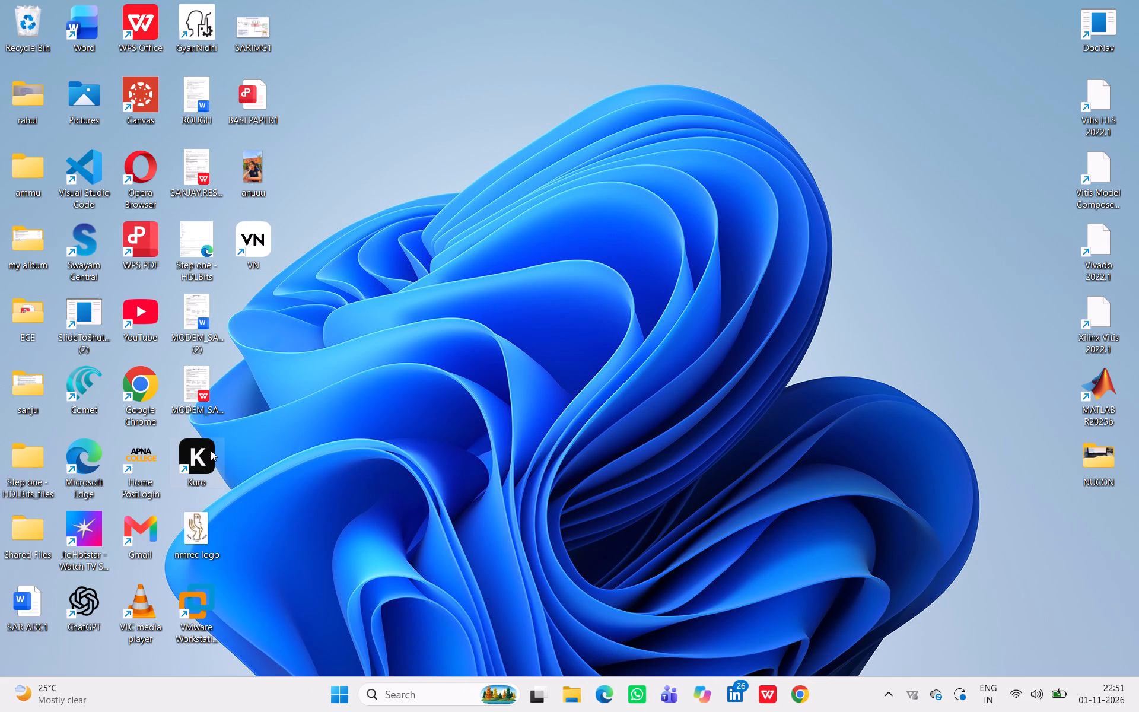
double_click(199, 456)
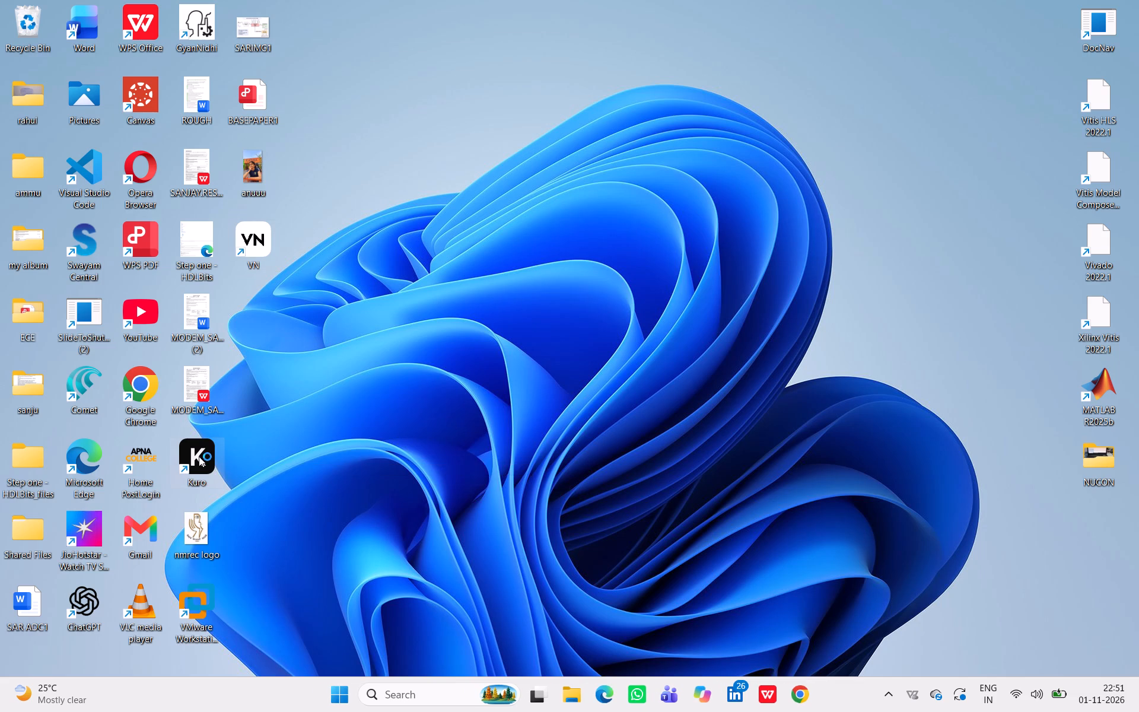